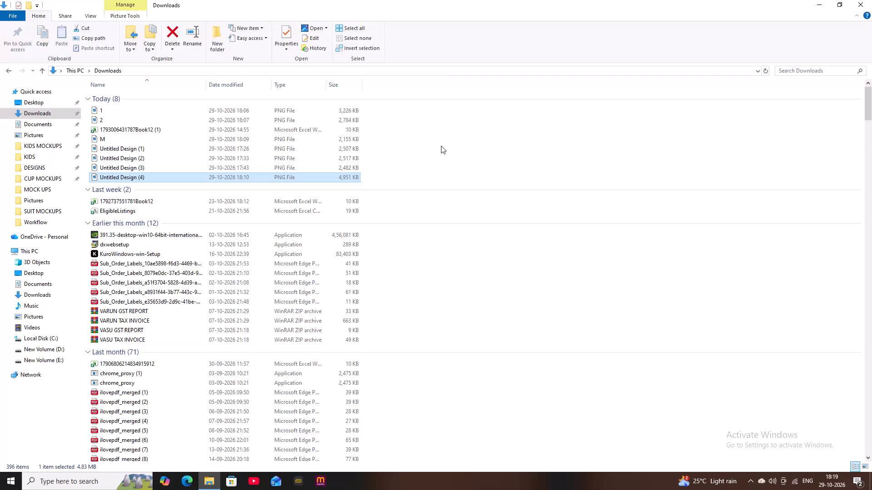
Close the Downloads window, switch to Google Chrome and open the Canva India website through a search for canva.
left_click(862, 0)
double_click(51, 60)
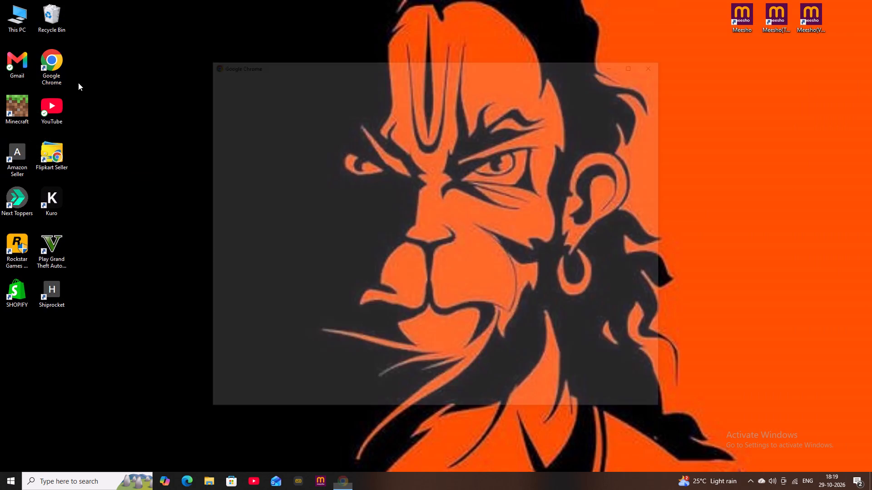
left_click(300, 220)
left_click(307, 165)
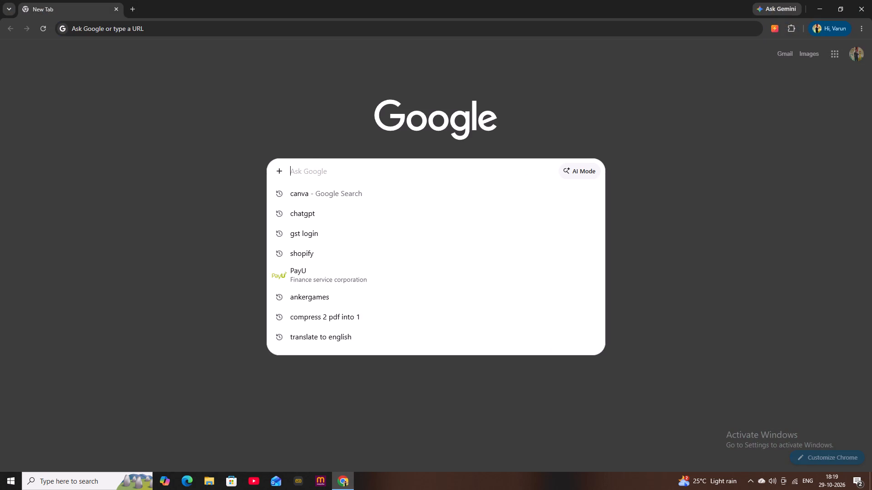
left_click(308, 190)
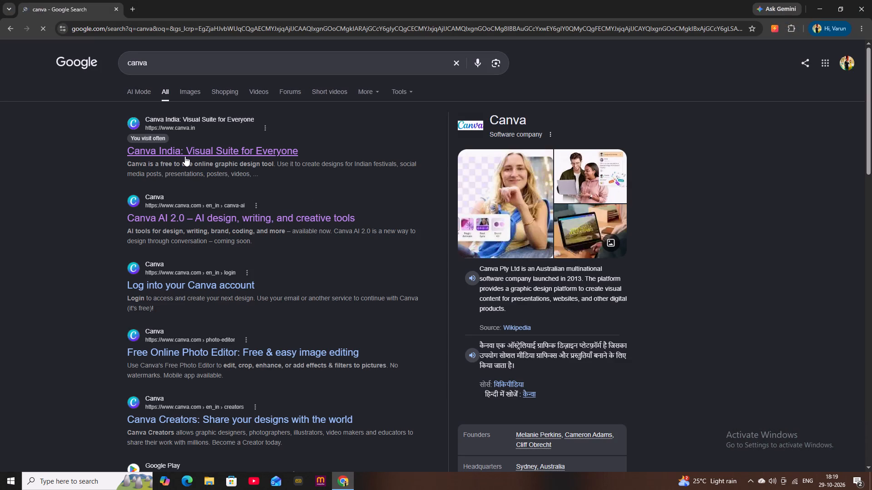
left_click(185, 156)
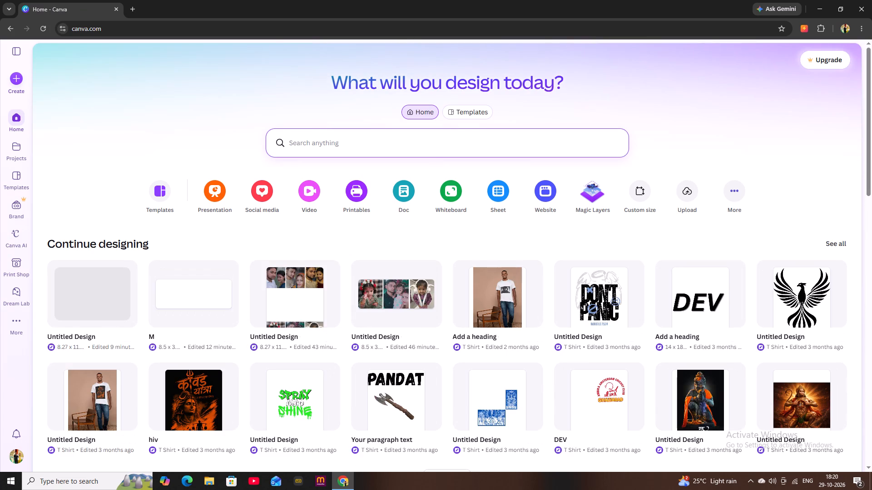
Create a new custom-size design 8.5 in wide and 3.5 in high.
left_click(17, 83)
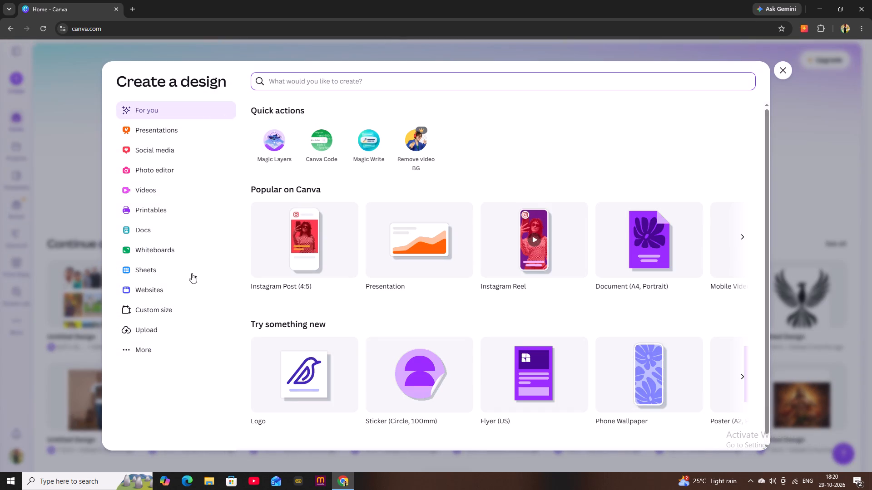
left_click(159, 317)
left_click(285, 119)
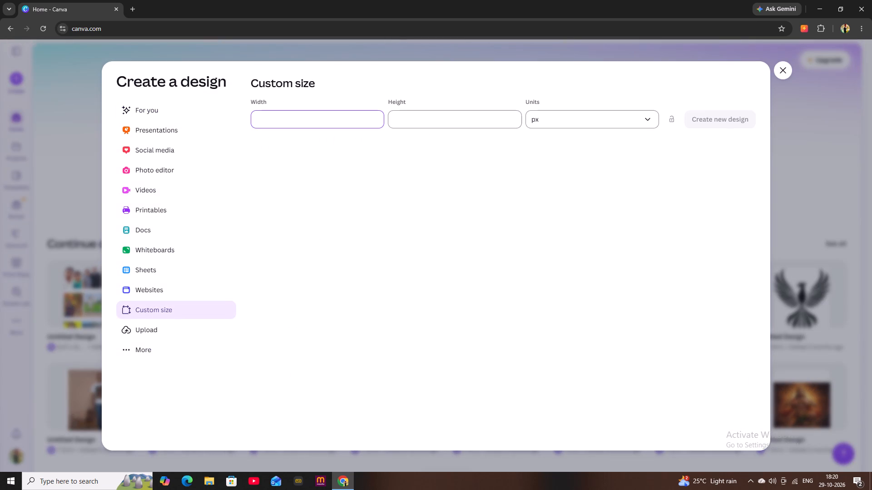
type("8.5")
left_click(422, 118)
type("3.5")
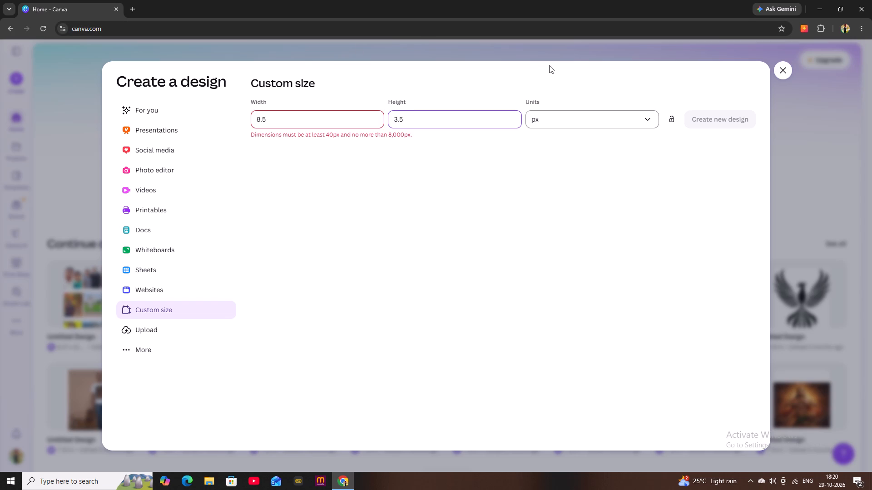
left_click(633, 118)
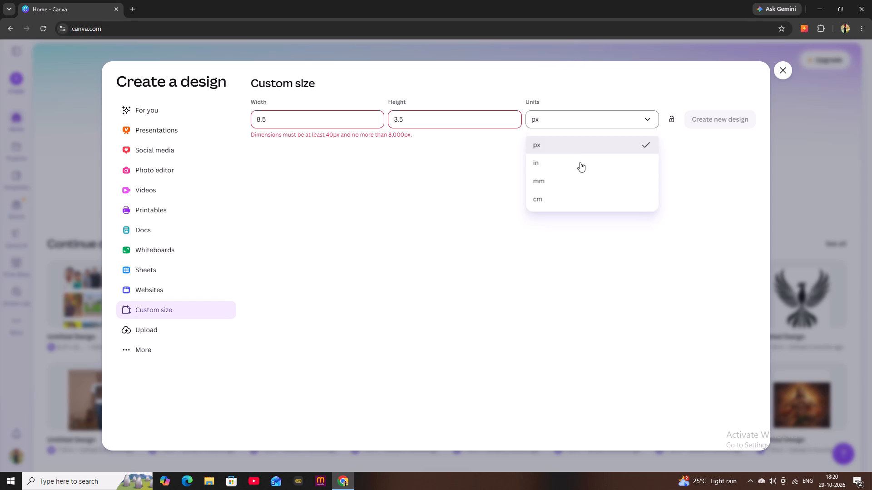
left_click(576, 167)
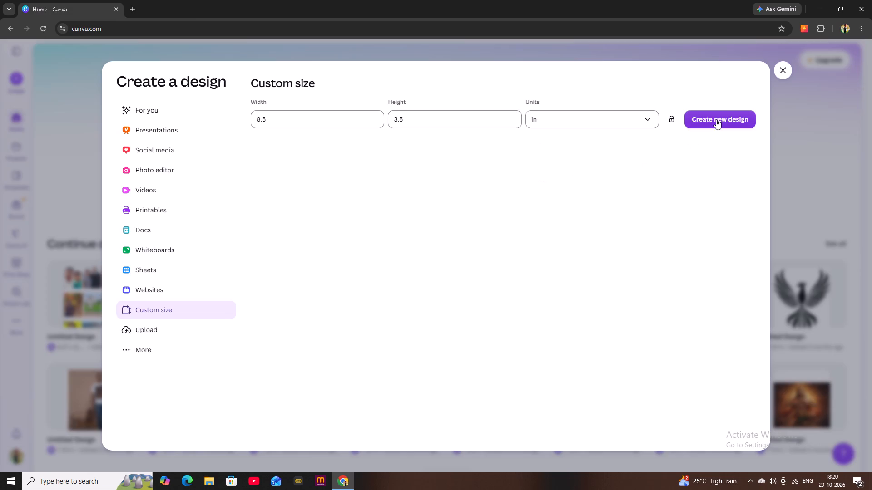
left_click(716, 119)
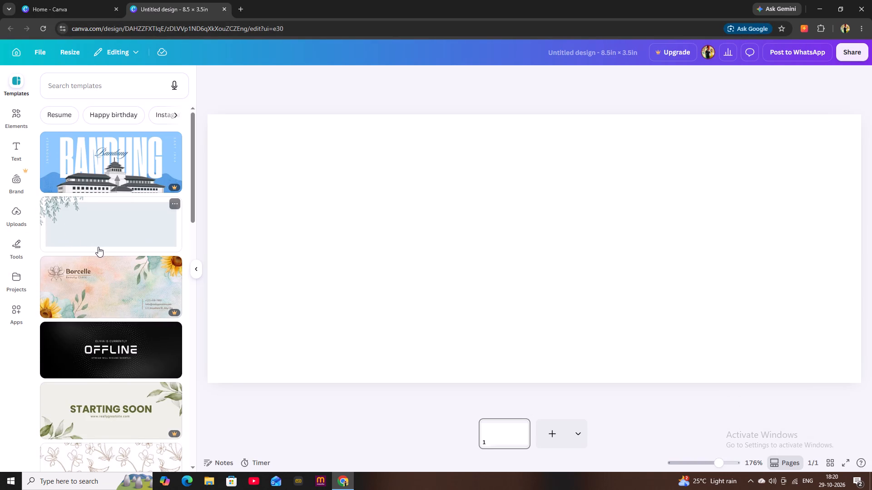
Look through the suggested templates for a layout that suits the blank design.
scroll(108, 246, "down", 5)
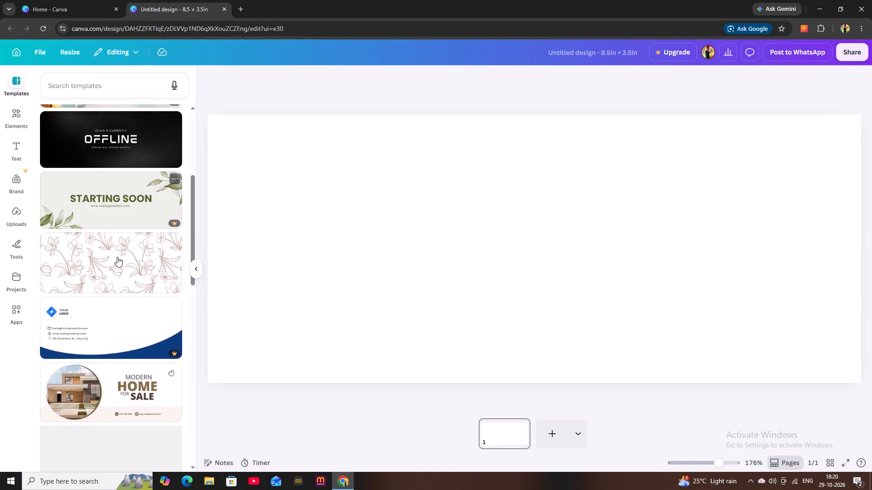
scroll(117, 257, "down", 6)
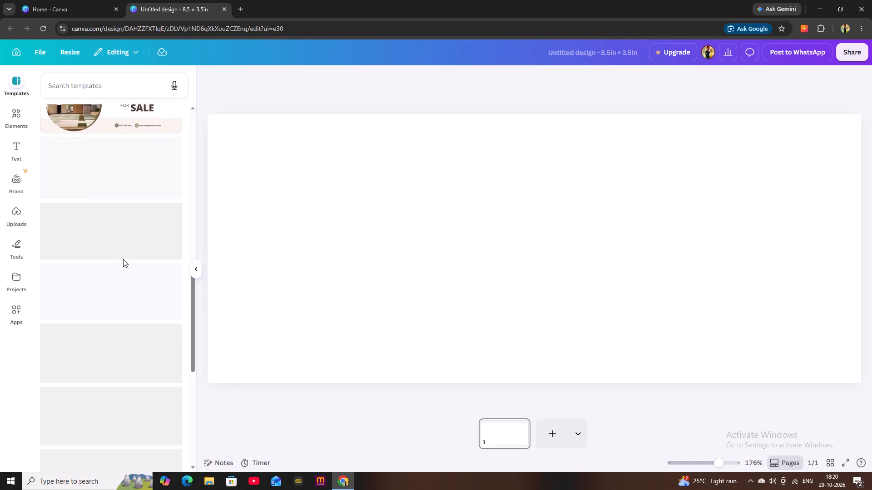
scroll(123, 259, "up", 5)
Search the templates for company profile.
left_click(102, 88)
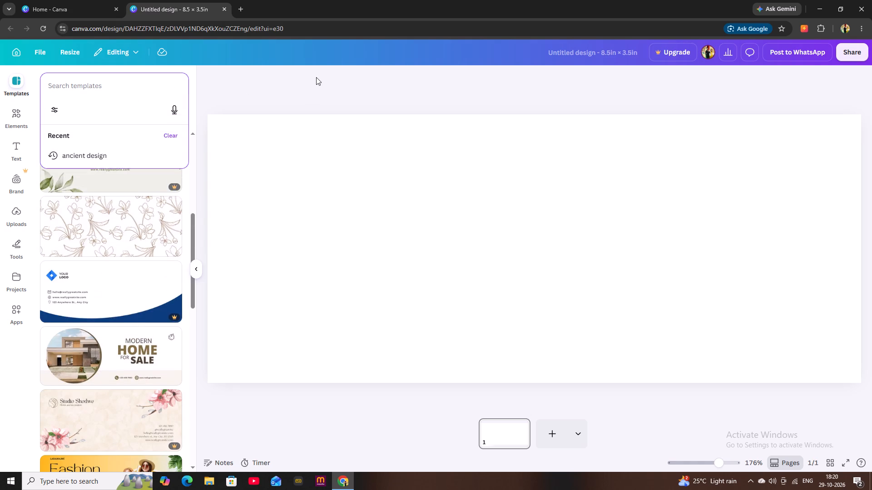
type("COMPANY")
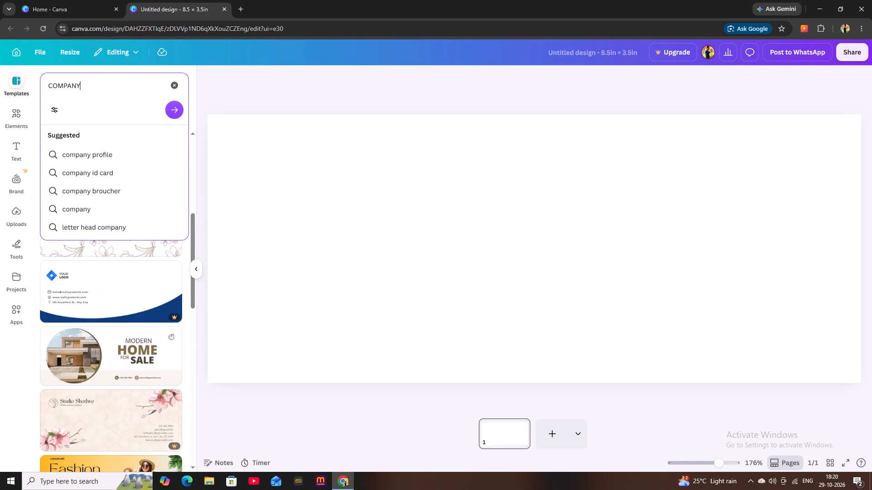
left_click(99, 162)
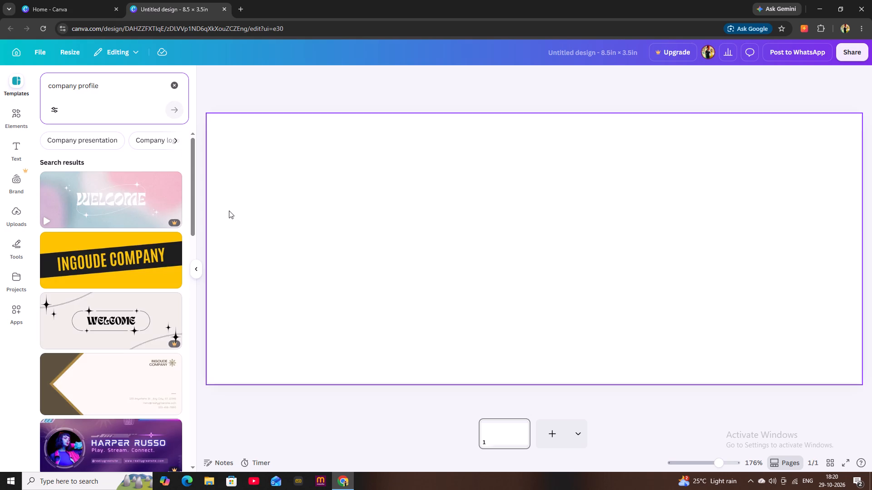
Examine the company profile template results for a suitable layout.
scroll(161, 279, "down", 1)
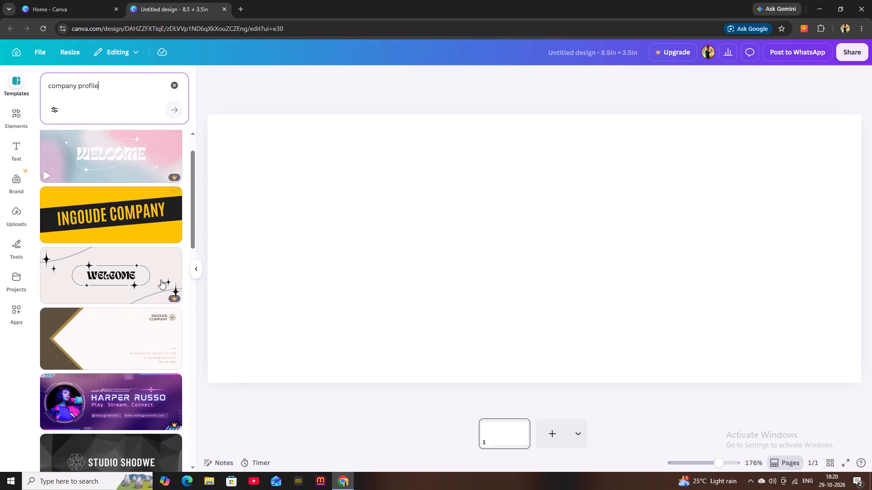
scroll(159, 279, "down", 2)
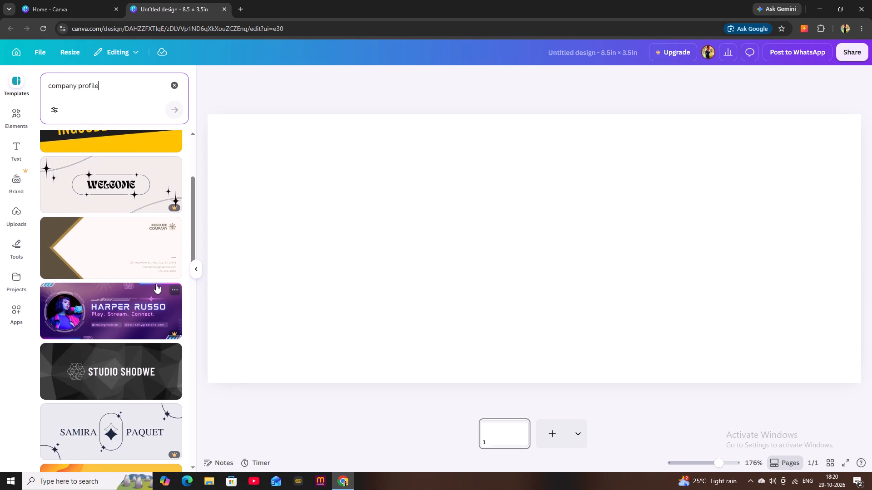
scroll(154, 291, "down", 3)
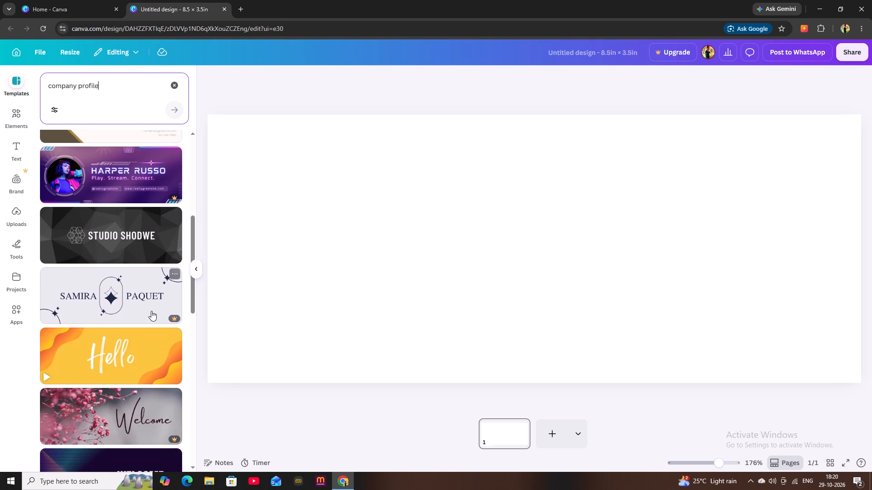
scroll(138, 316, "down", 4)
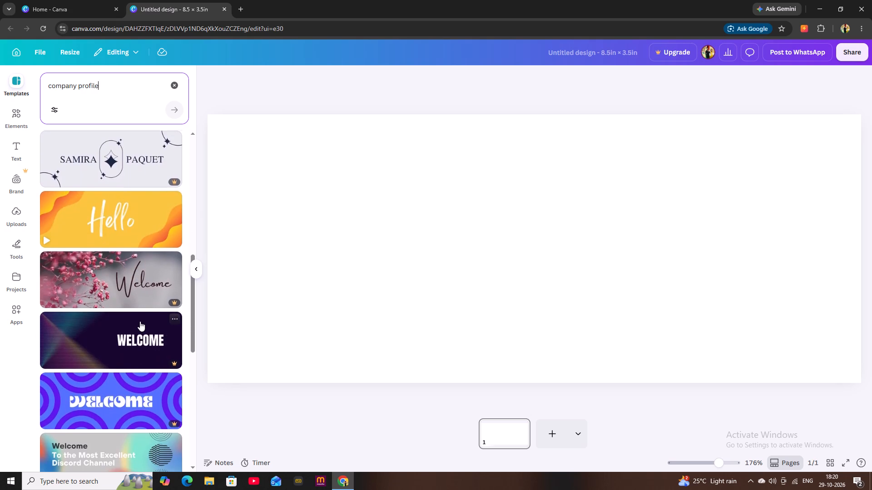
scroll(140, 321, "down", 3)
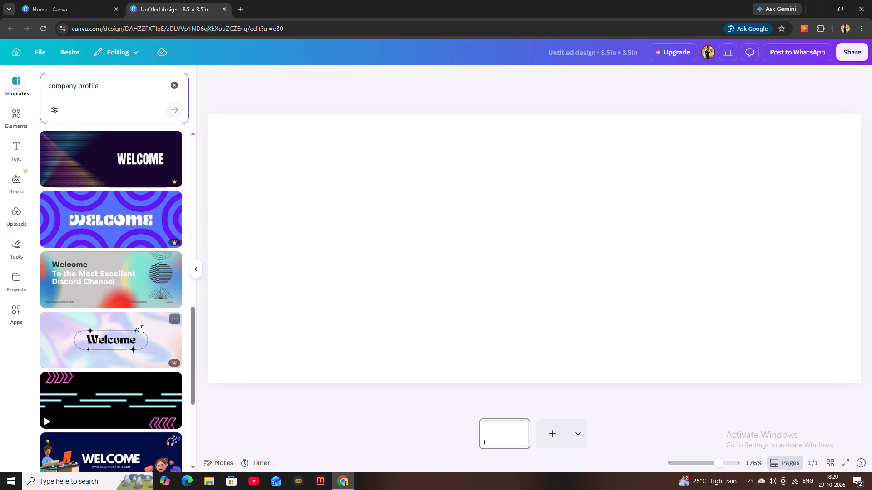
scroll(124, 304, "down", 1)
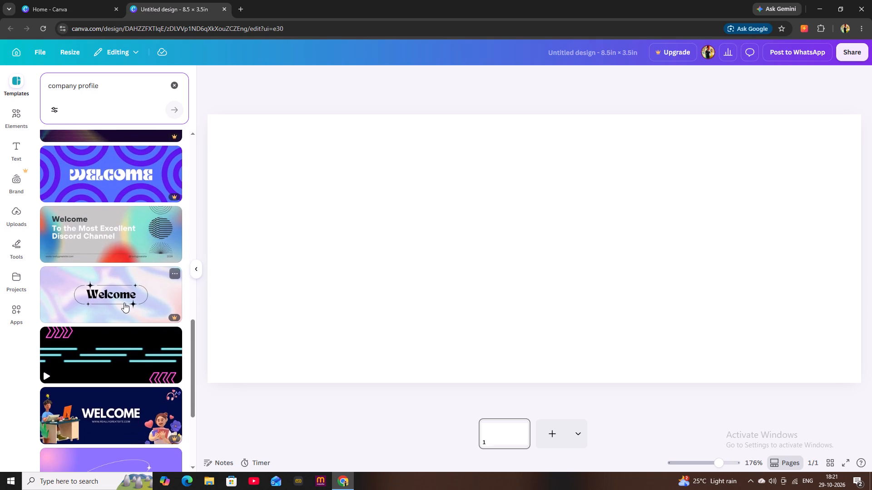
scroll(124, 303, "down", 4)
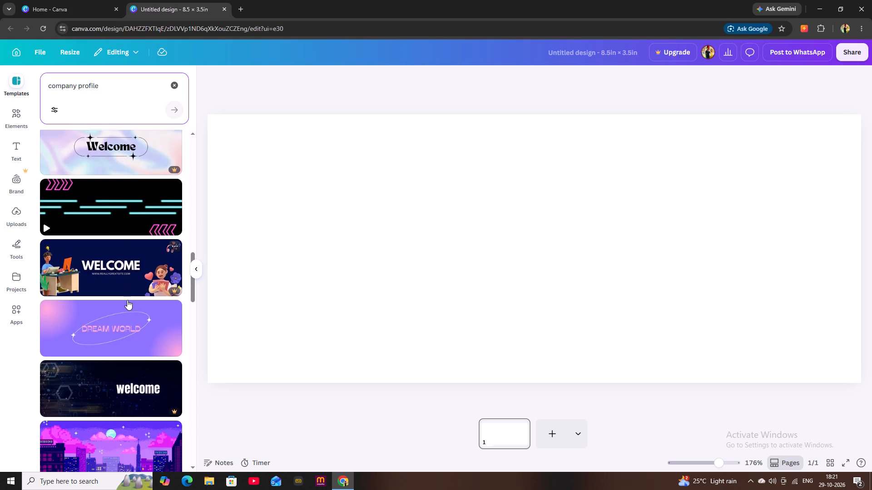
scroll(127, 300, "down", 4)
scroll(132, 307, "up", 2)
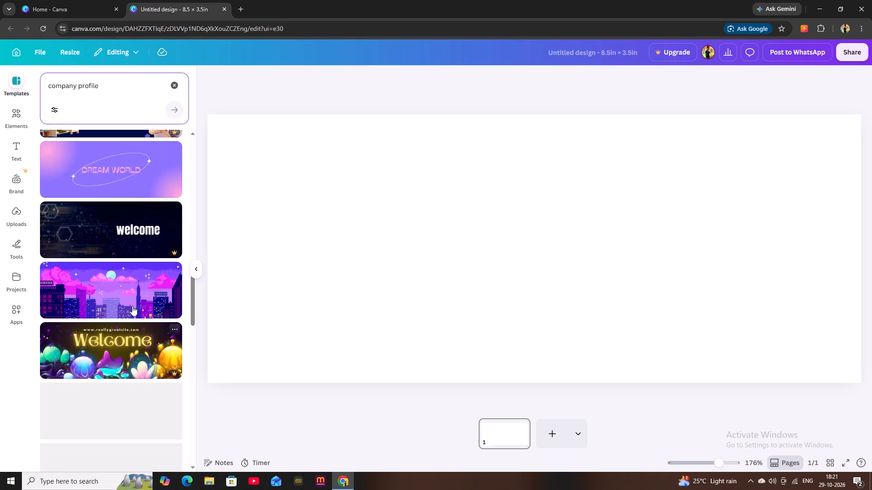
scroll(132, 320, "down", 5)
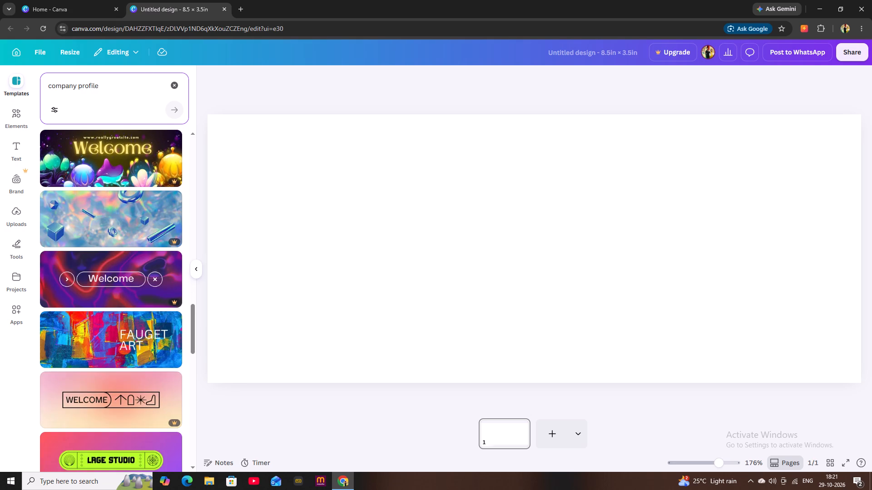
Clear the template search and look further through the suggested templates for a suitable design.
left_click(171, 83)
scroll(108, 253, "down", 2)
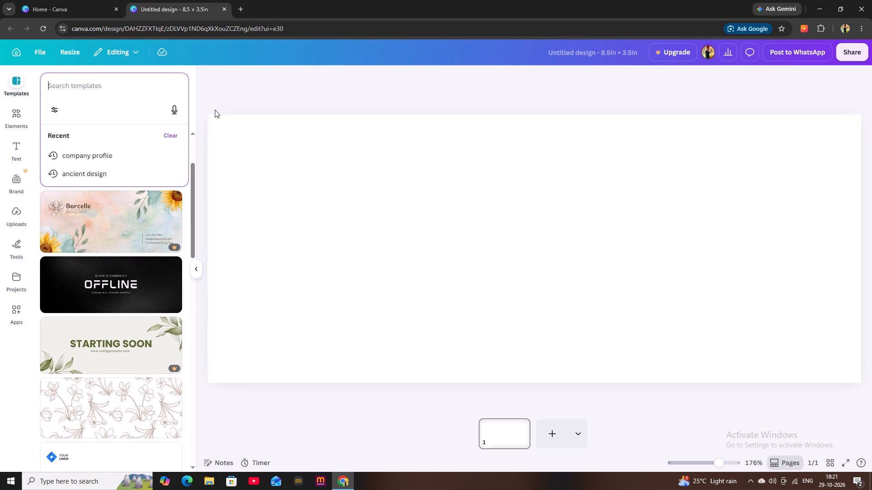
left_click(188, 132)
scroll(138, 205, "down", 3)
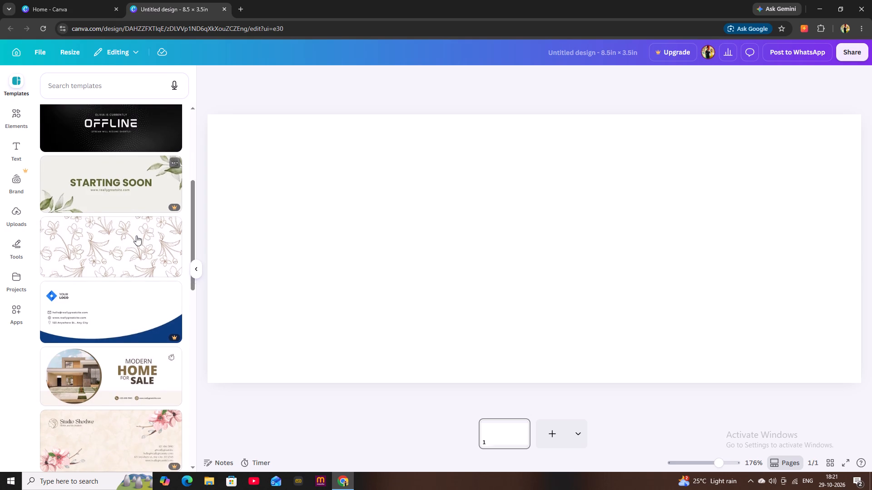
scroll(136, 235, "down", 4)
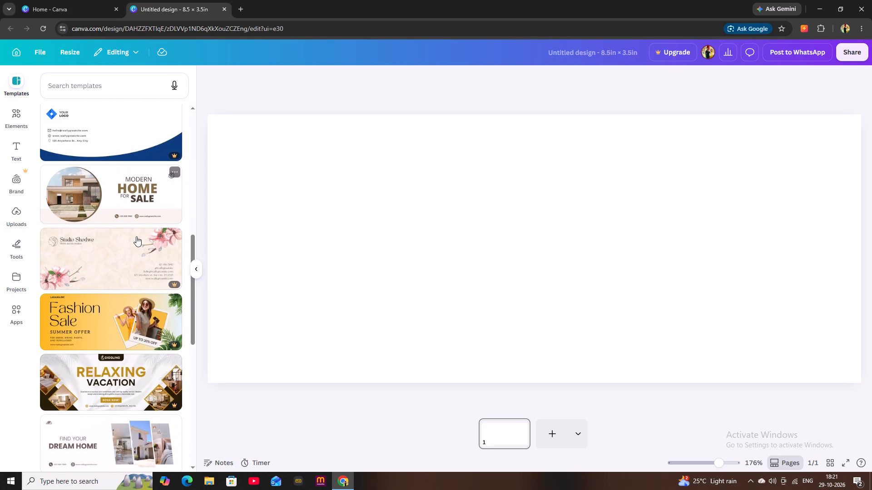
scroll(136, 236, "down", 2)
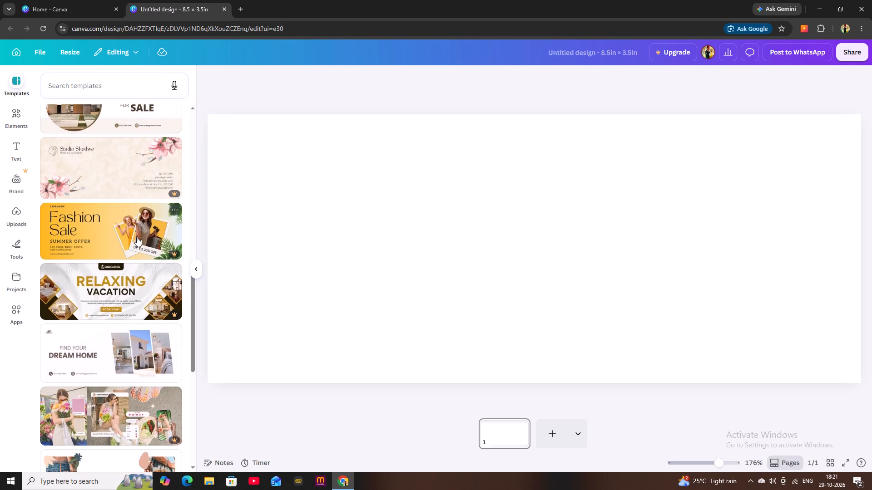
scroll(137, 236, "down", 4)
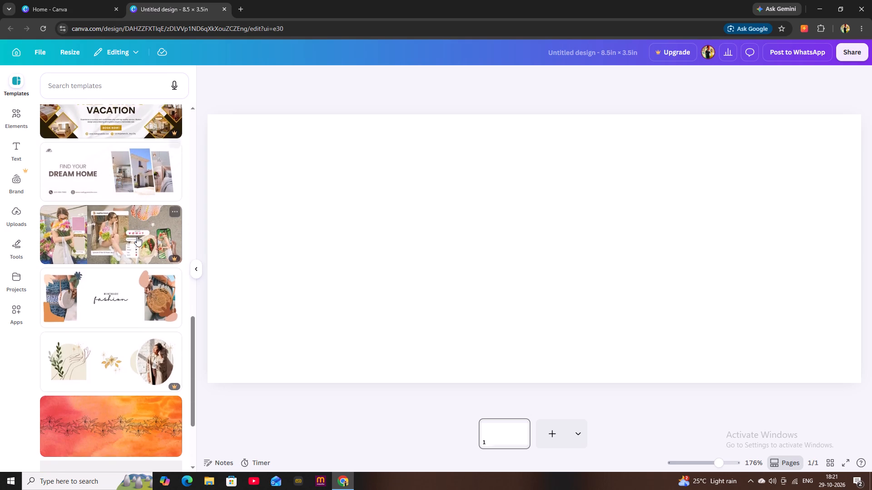
scroll(137, 236, "down", 3)
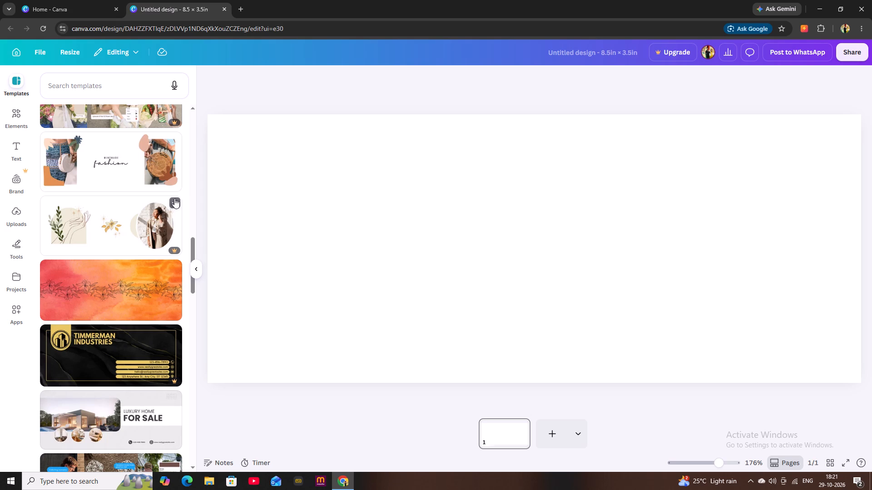
scroll(138, 277, "down", 3)
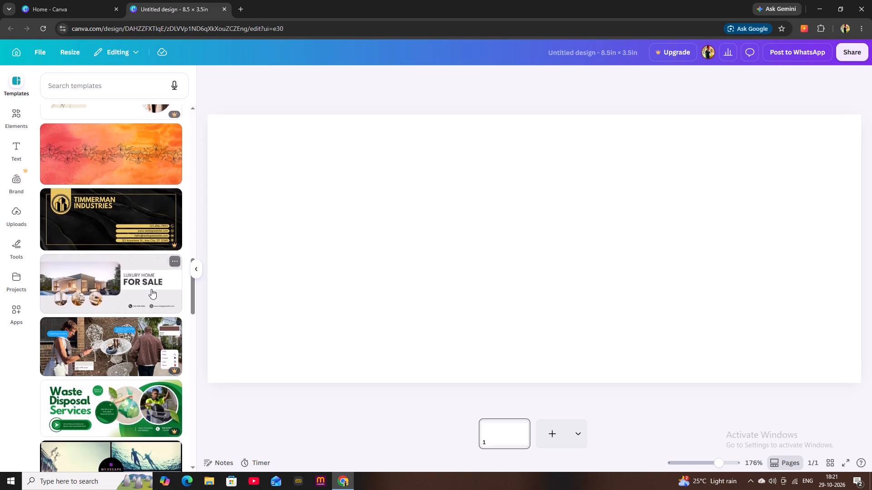
scroll(149, 291, "down", 4)
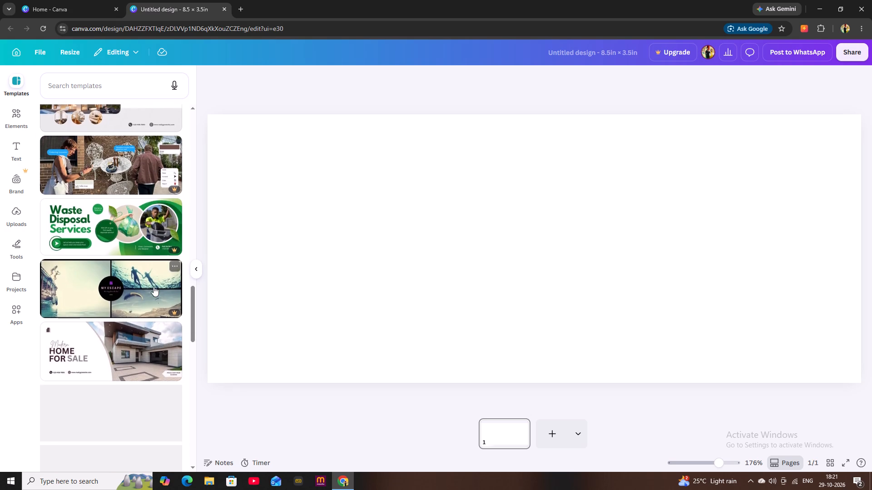
scroll(154, 286, "down", 4)
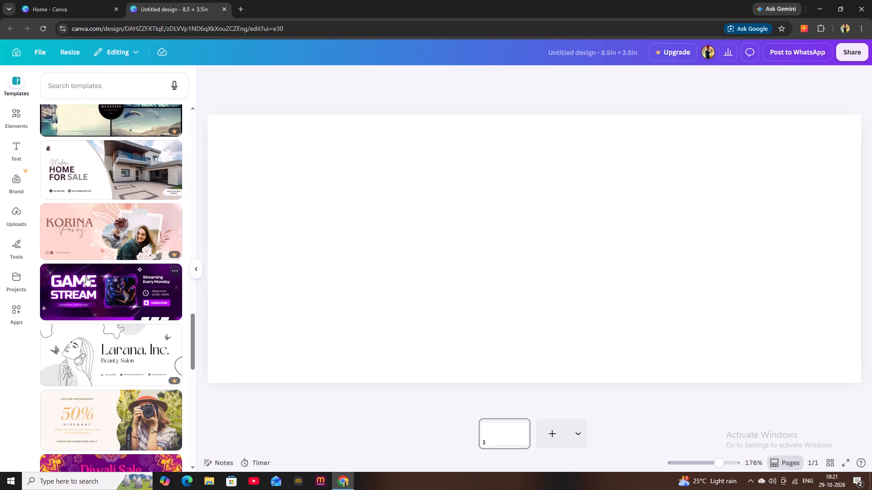
scroll(111, 273, "down", 3)
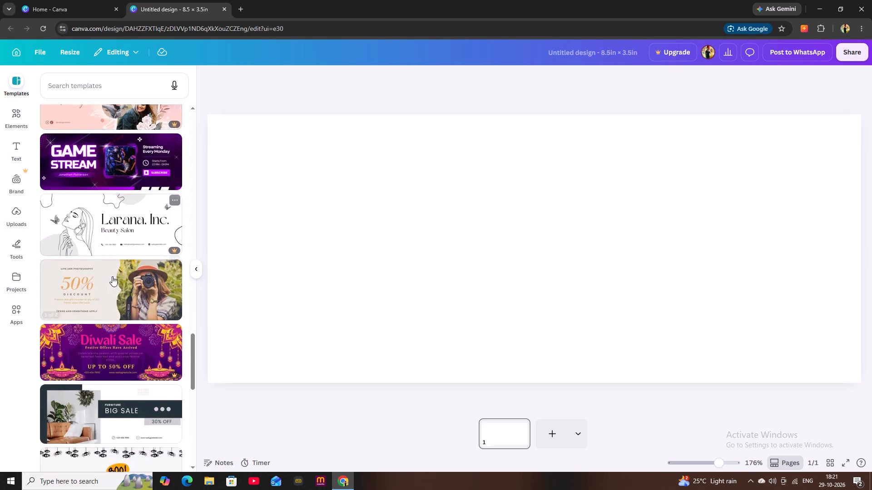
scroll(112, 276, "down", 4)
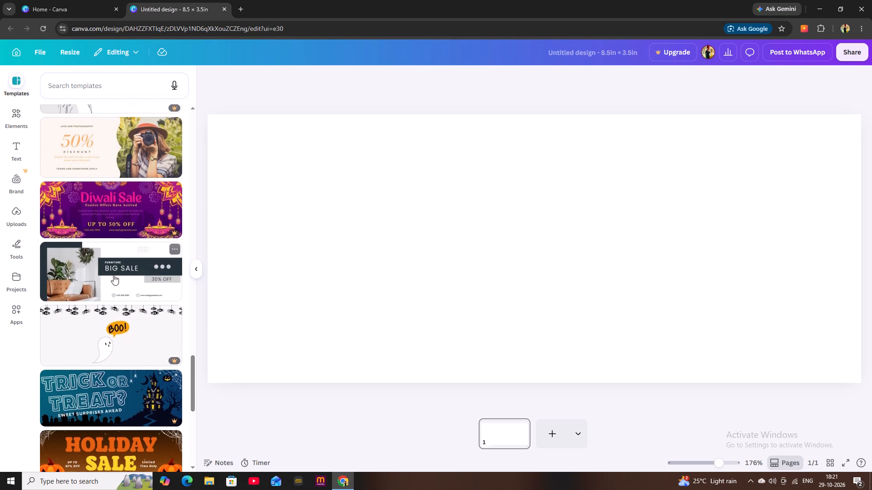
scroll(114, 275, "down", 1)
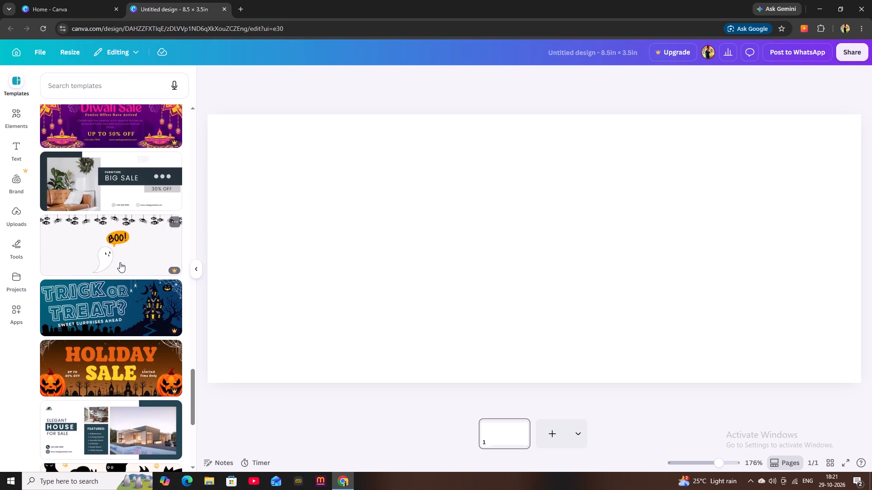
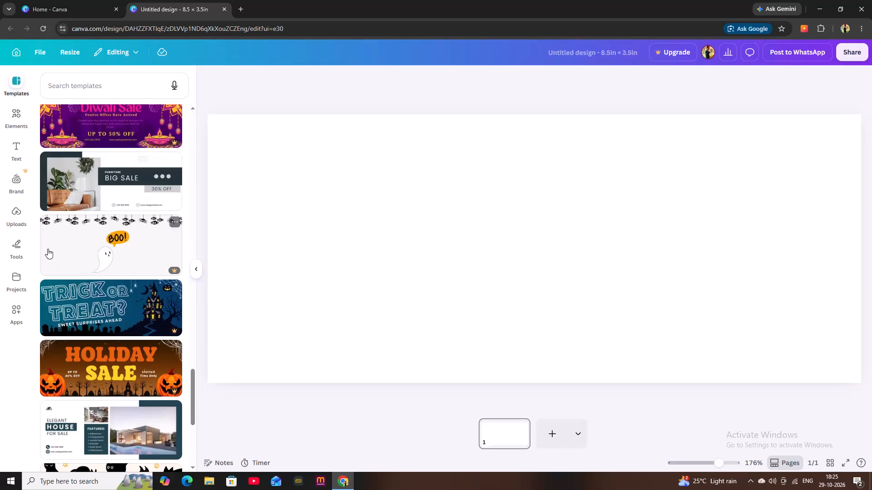
Find the cream and red Utkarsh media template among the suggested templates and apply it to the blank page.
scroll(108, 344, "down", 6)
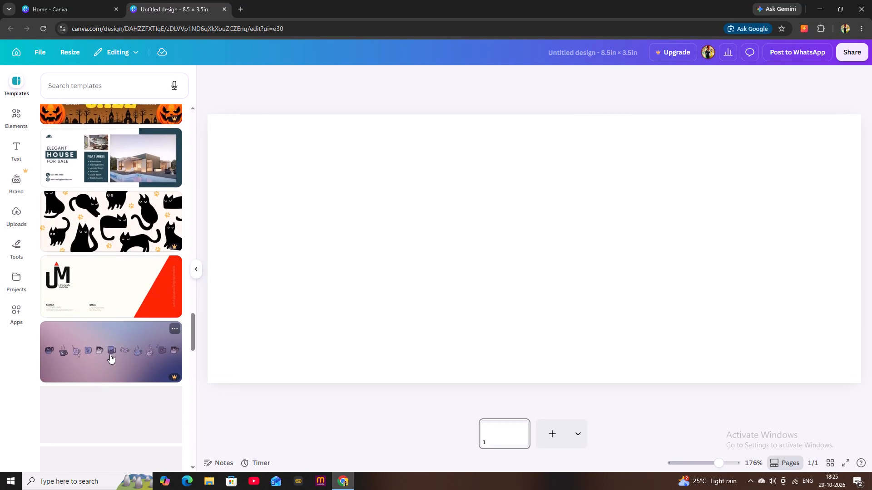
scroll(83, 299, "down", 3)
scroll(117, 314, "down", 1)
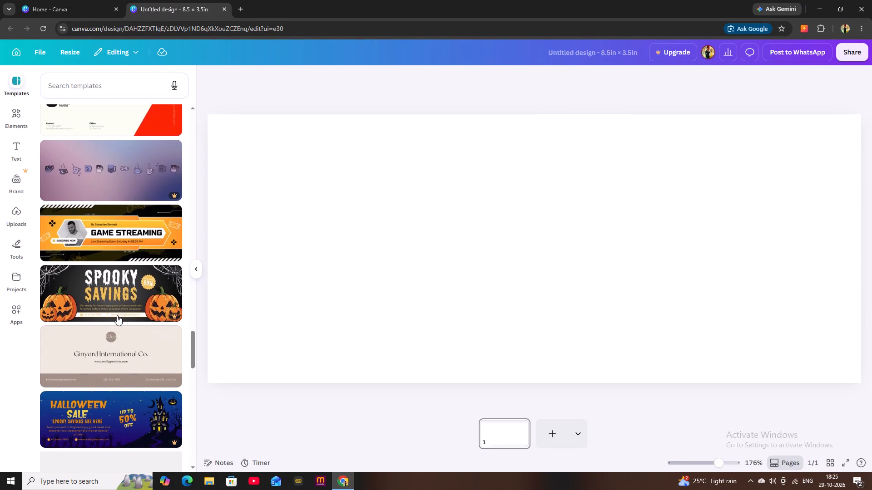
scroll(117, 317, "down", 3)
scroll(118, 318, "up", 7)
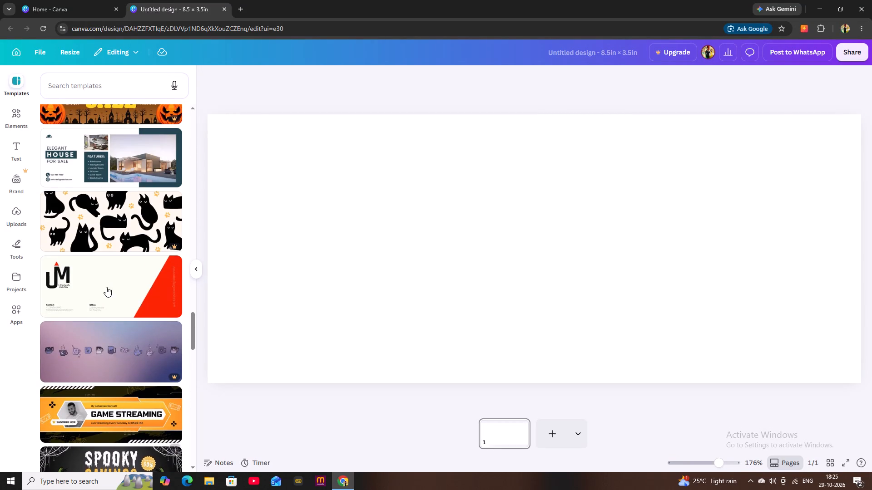
left_click(104, 288)
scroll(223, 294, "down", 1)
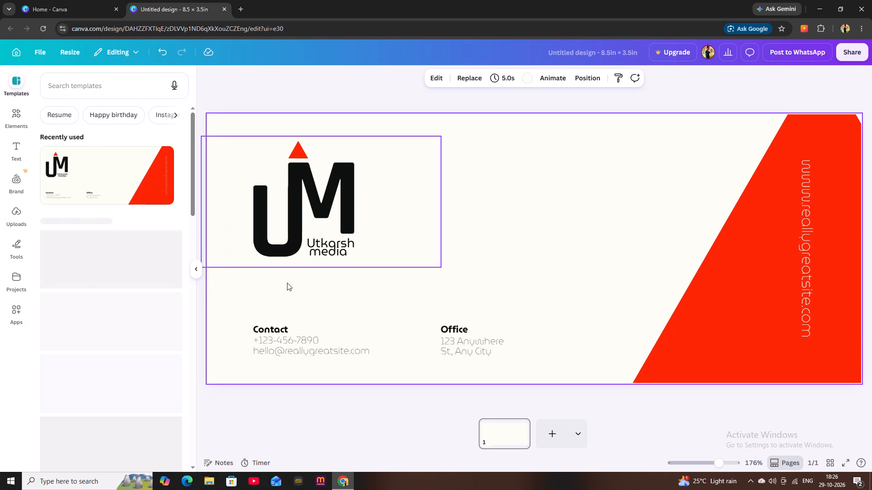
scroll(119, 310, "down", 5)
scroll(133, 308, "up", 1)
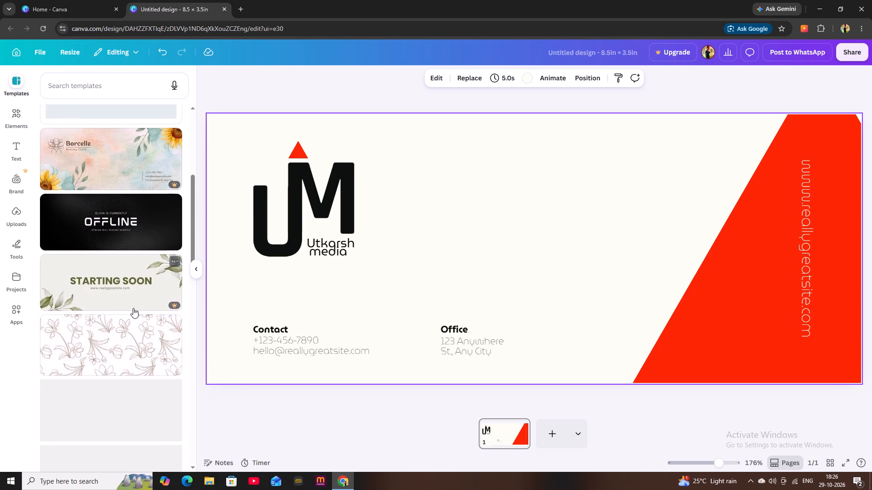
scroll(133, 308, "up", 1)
Delete the template's logo text: the large letters M and U and the words "media" and "Utkarsh".
left_click(308, 211)
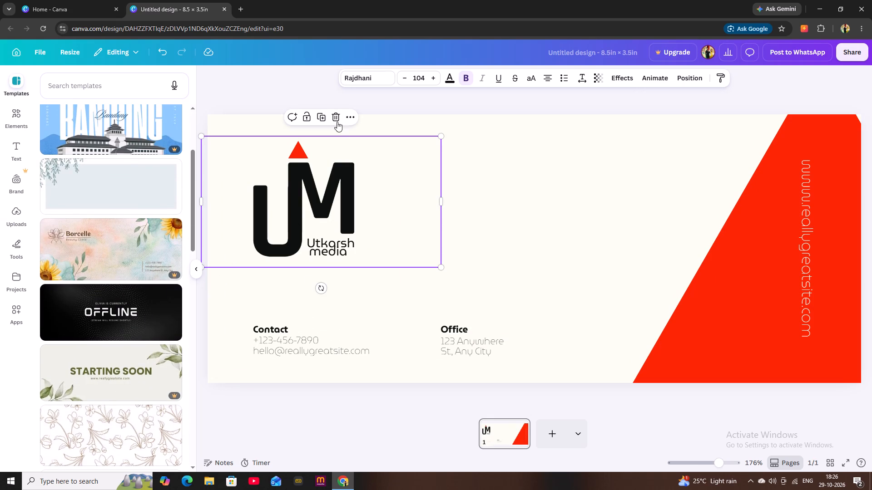
left_click(334, 115)
left_click(287, 235)
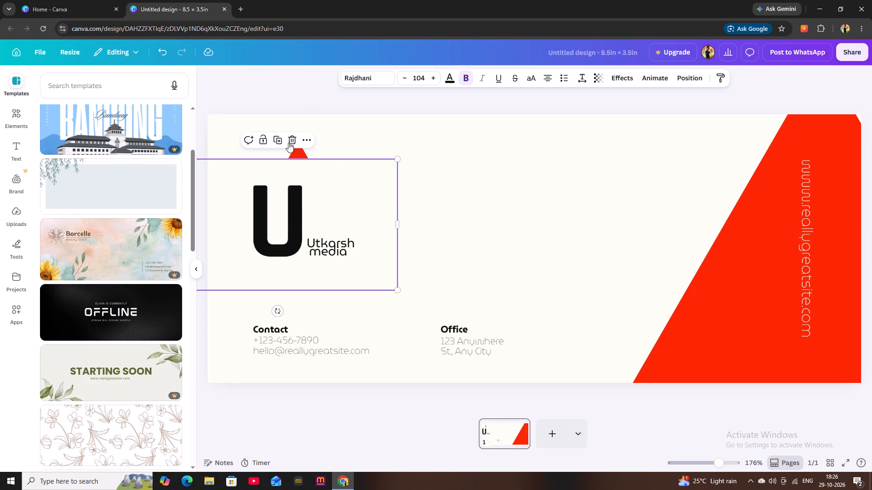
left_click(287, 142)
left_click(319, 242)
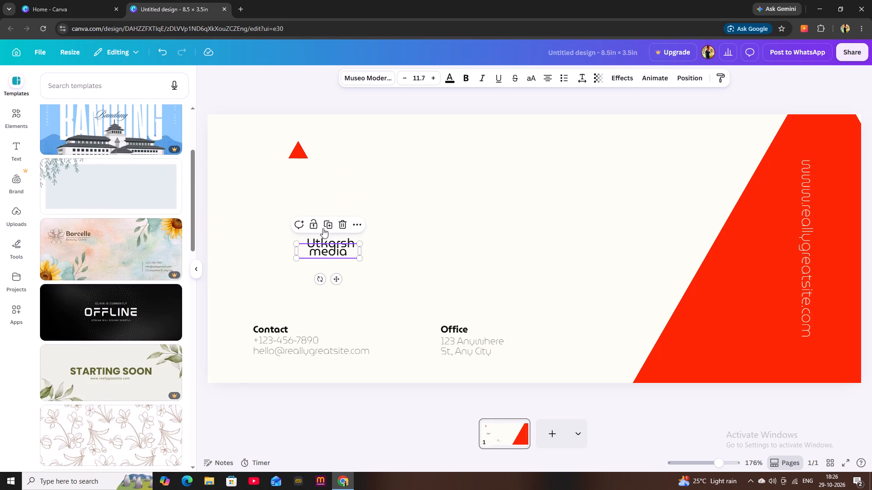
left_click(341, 224)
left_click(339, 241)
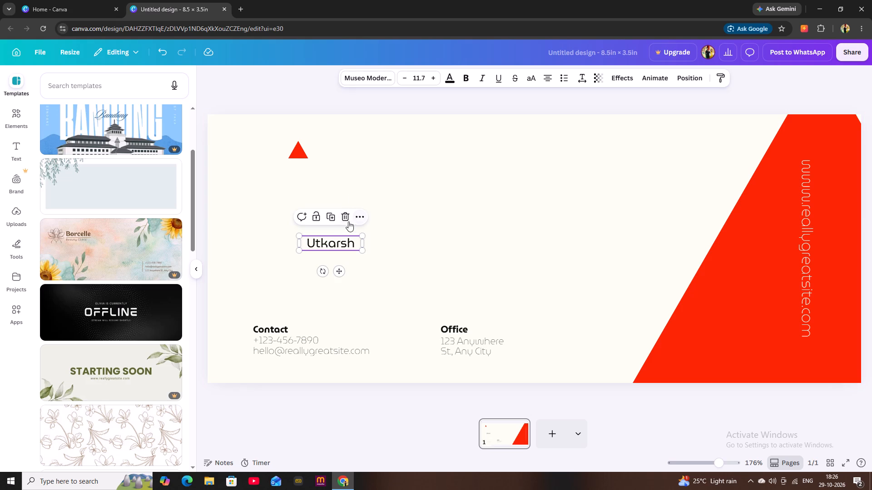
left_click(346, 216)
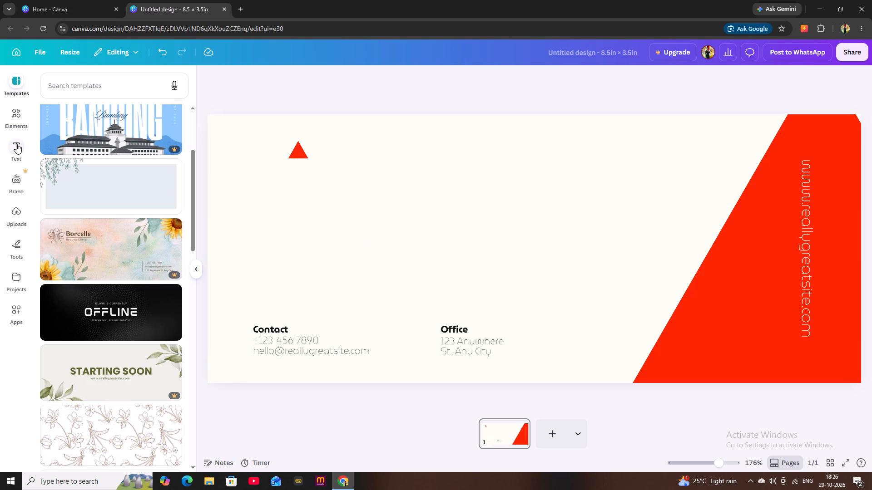
Add a heading to the page with the text "UNIQUE".
left_click(16, 144)
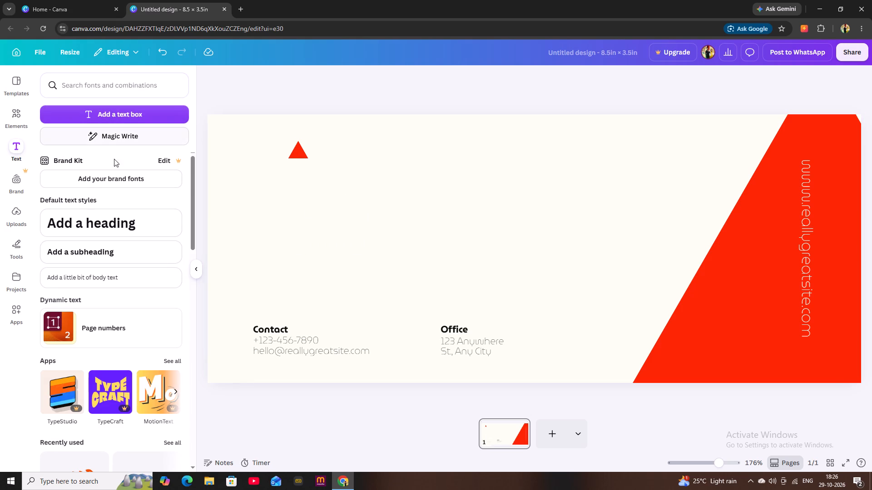
left_click(100, 220)
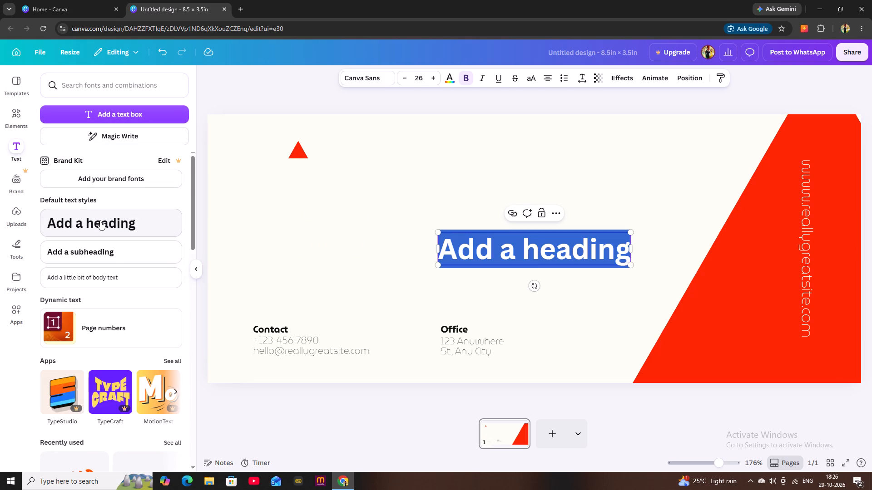
left_click(527, 257)
key("BackSpace")
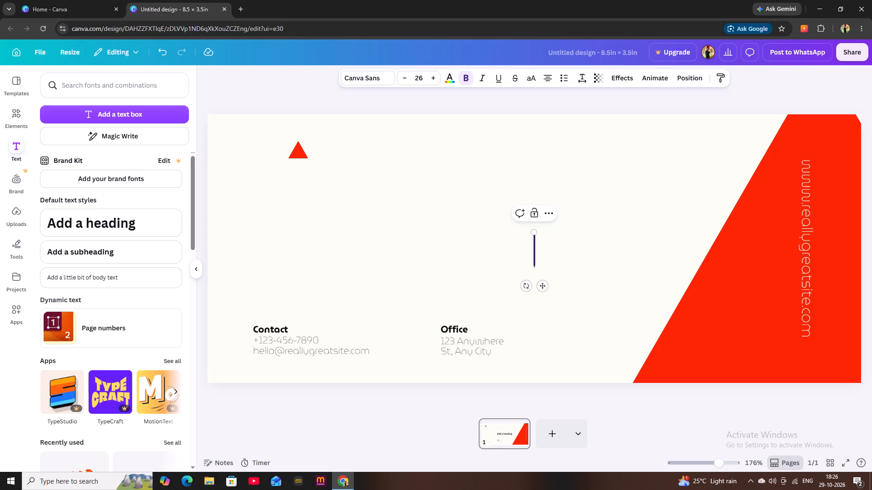
type("UNIQU")
key("e")
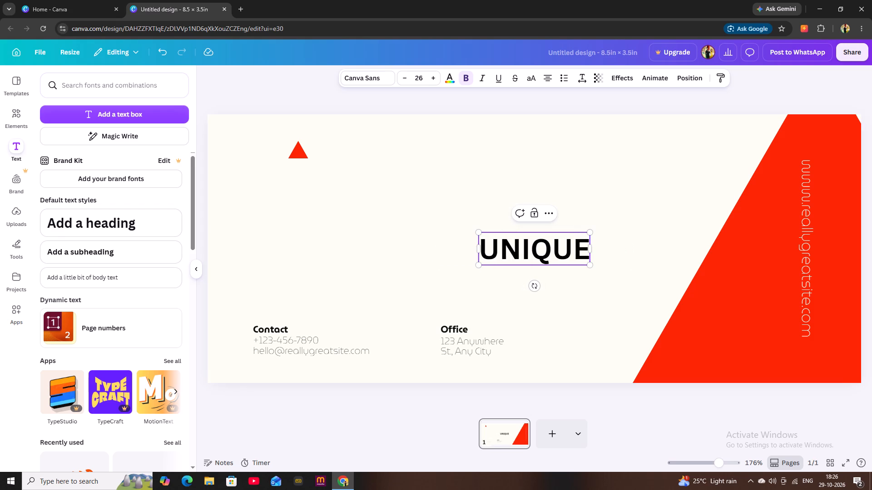
left_click(643, 204)
Move the "UNIQUE" heading directly beneath the red triangle and enlarge it to about font size 33.5.
left_click_drag(527, 252, 520, 250)
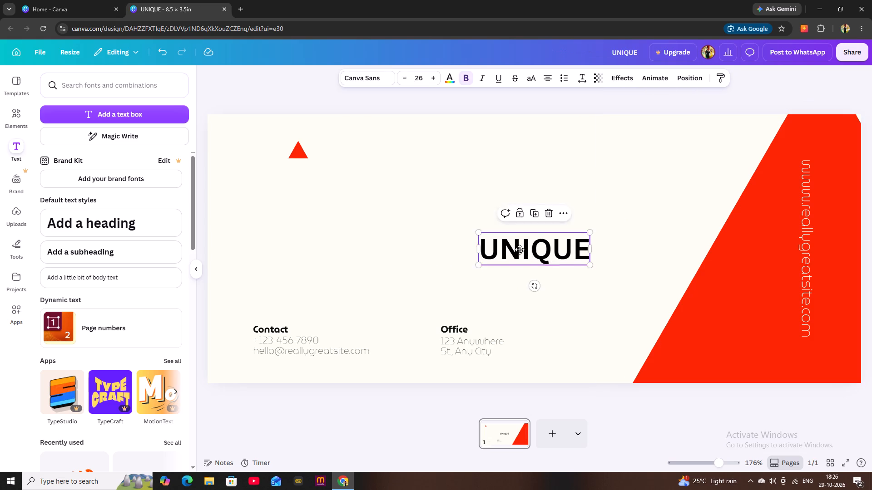
left_click_drag(520, 250, 275, 183)
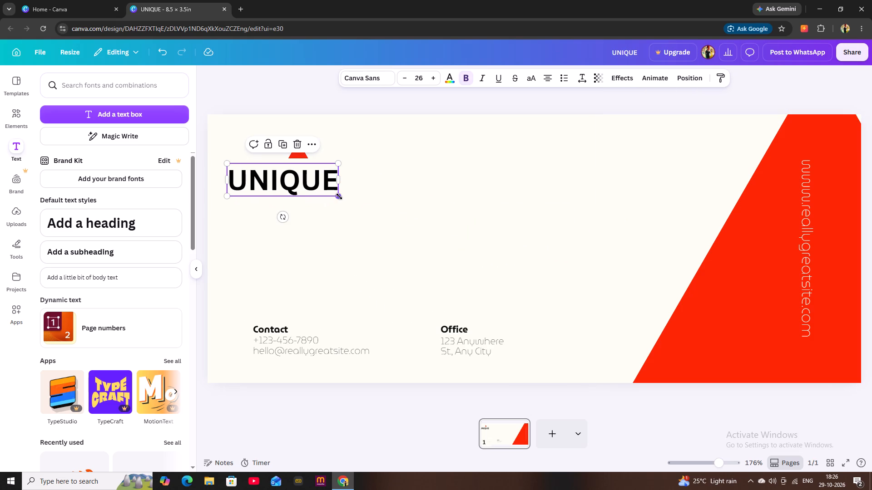
left_click_drag(339, 196, 371, 208)
left_click_drag(314, 190, 313, 181)
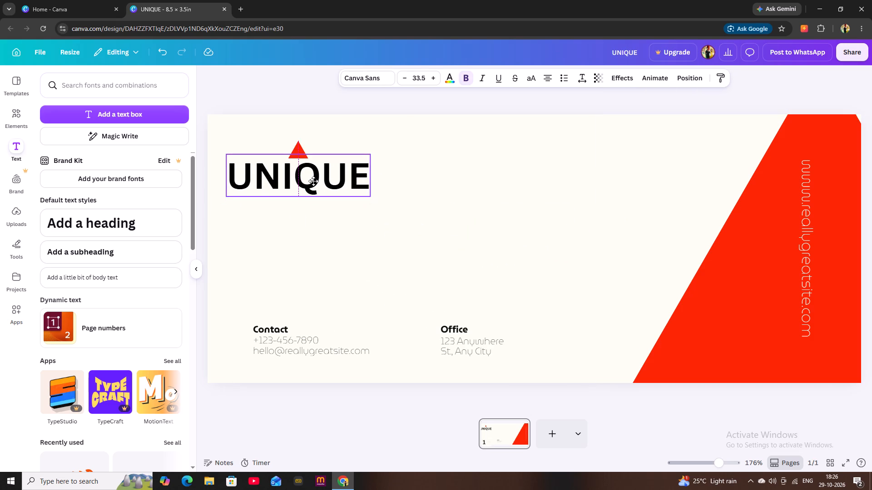
left_click_drag(313, 181, 310, 180)
left_click(445, 172)
left_click(277, 180)
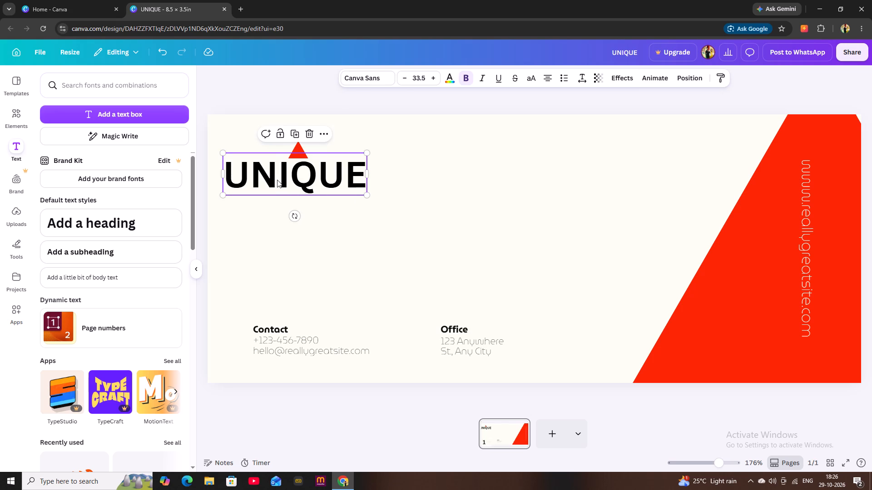
left_click(447, 179)
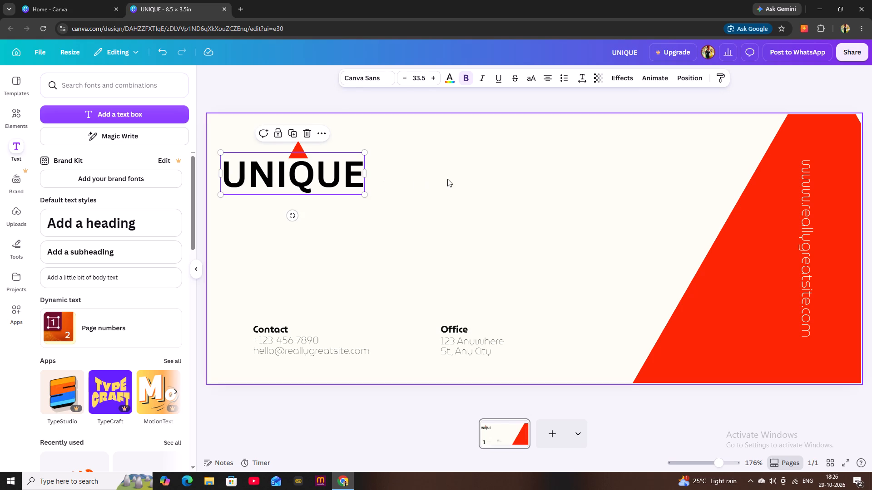
left_click(483, 186)
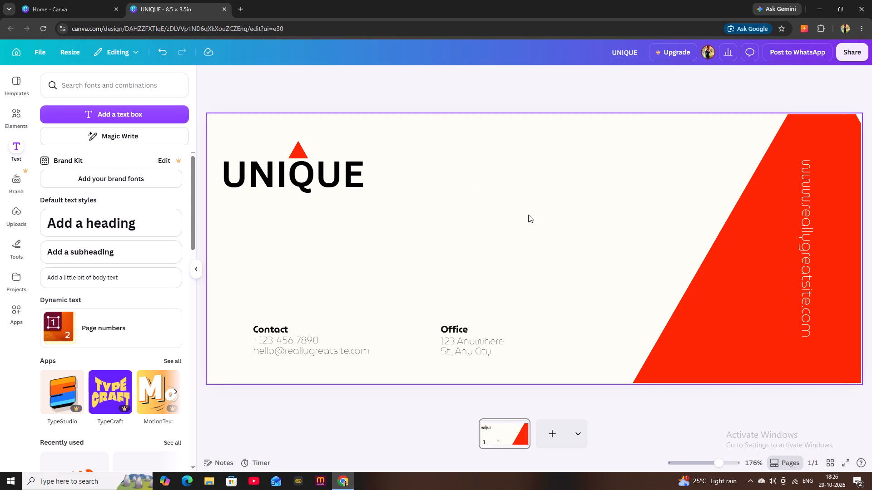
Add a second heading to the page with the text "CHEMICAL".
scroll(108, 357, "down", 2)
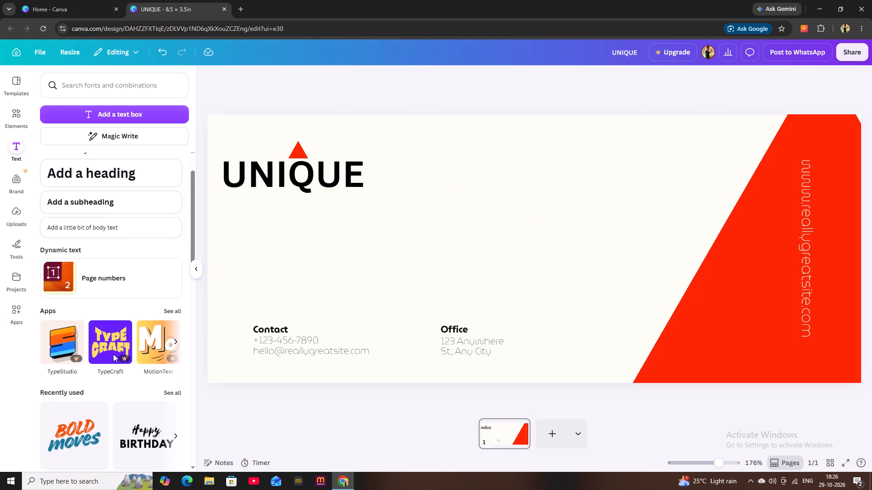
scroll(115, 352, "down", 6)
scroll(122, 358, "up", 4)
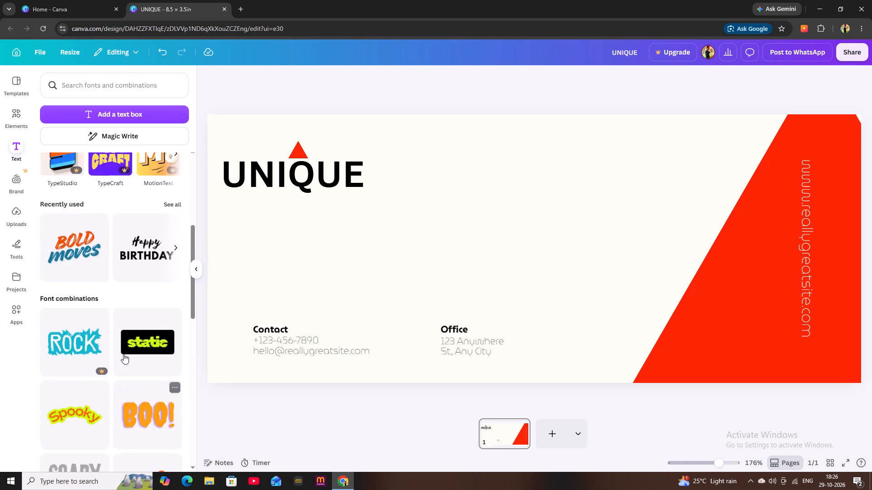
scroll(124, 354, "up", 4)
left_click(116, 218)
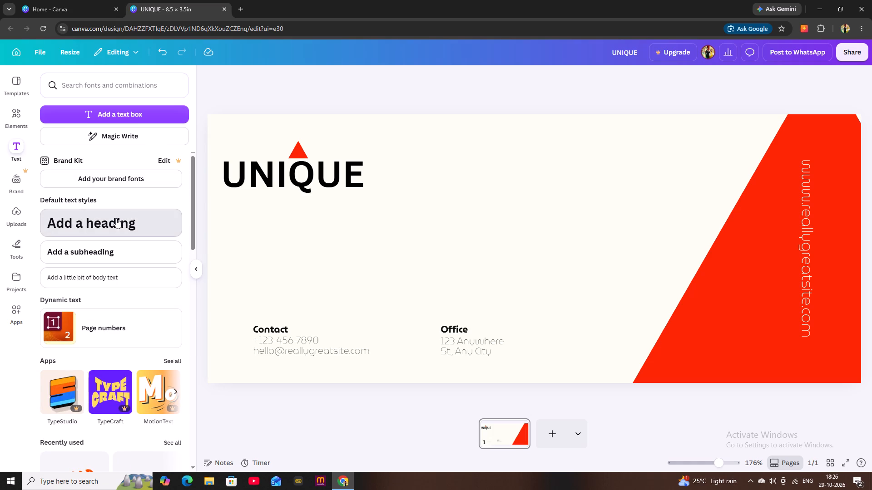
key("BackSpace")
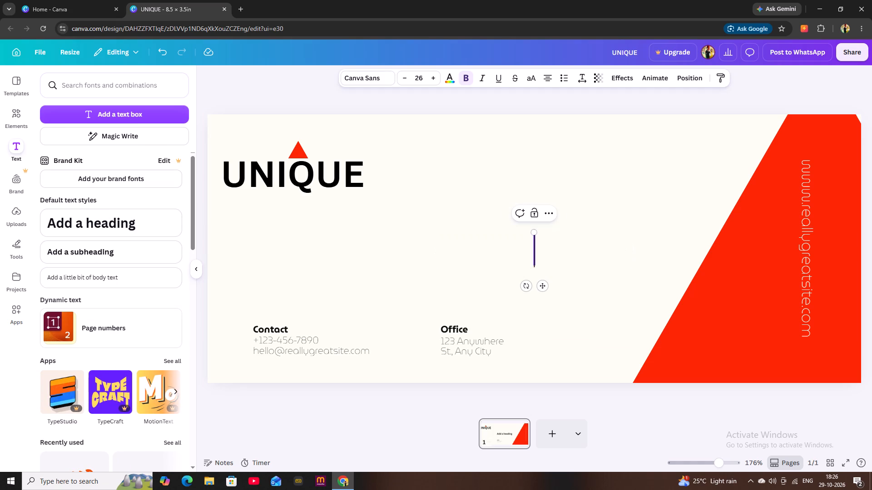
type("CHEMICAL")
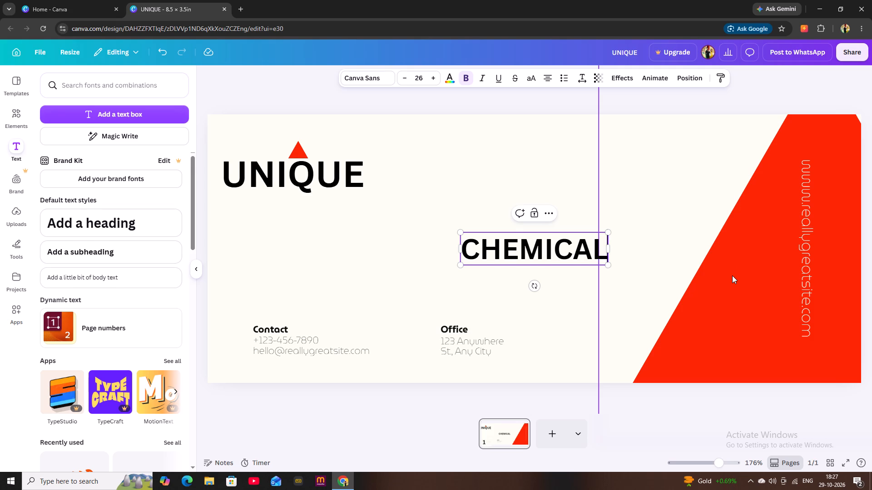
Switch the browser to full screen and collapse the text options beside the canvas to enlarge the page view.
key("F11")
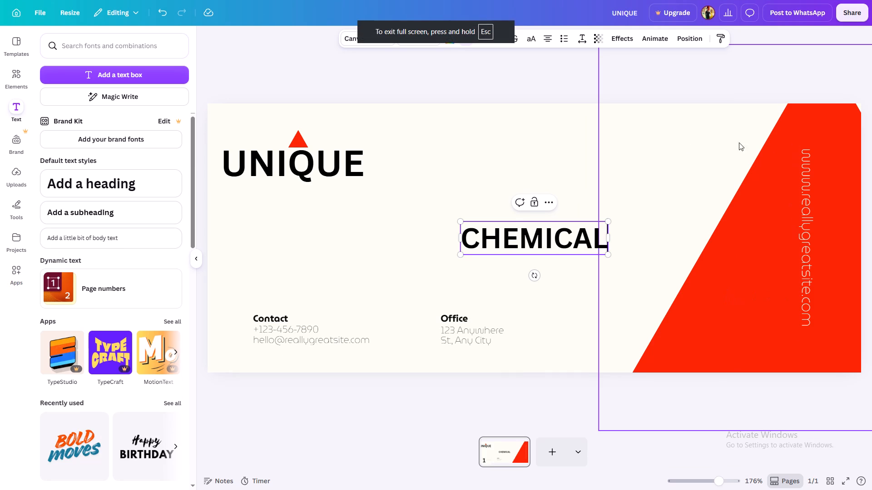
left_click(620, 139)
left_click(717, 68)
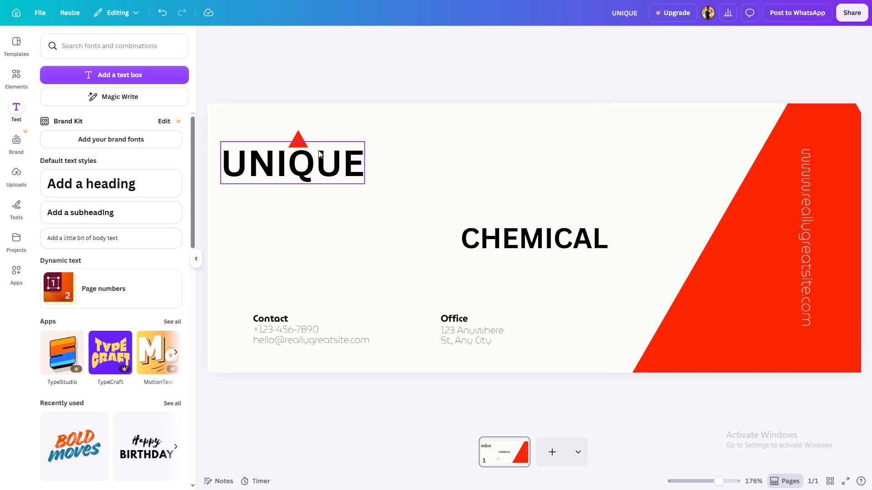
left_click(197, 263)
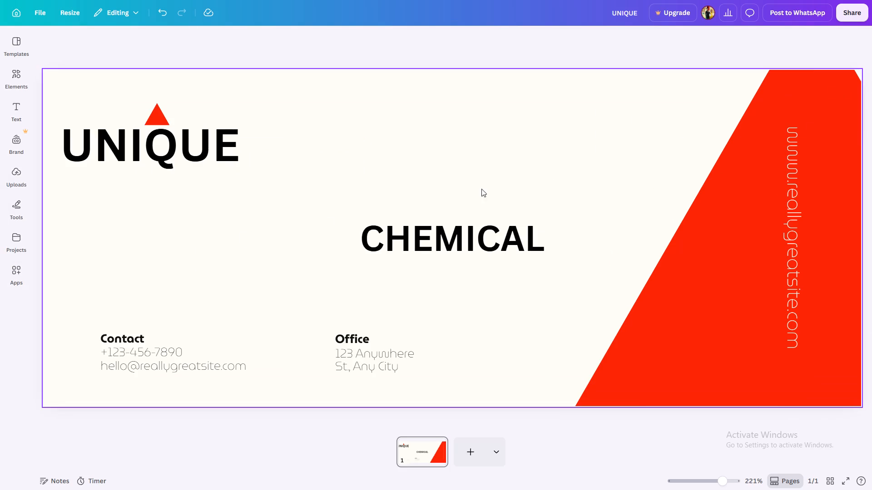
Try yellow, orange and pink as the page background colour, and set it to light green.
left_click(305, 188)
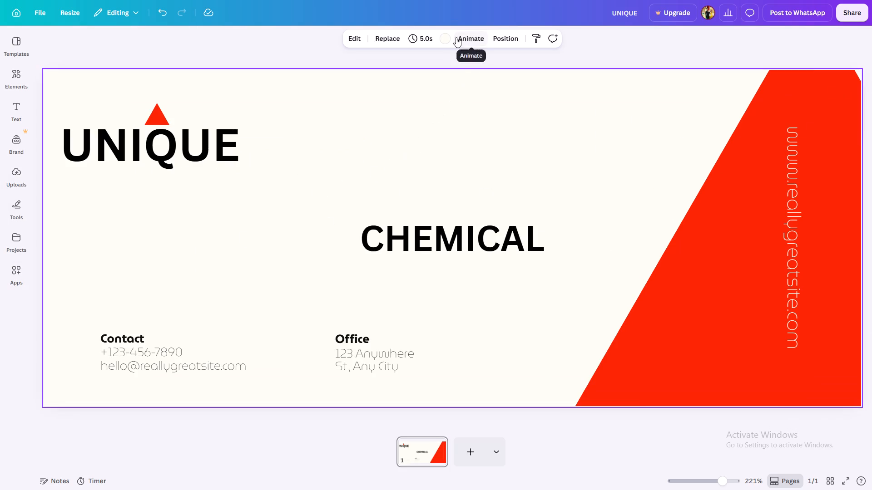
left_click(447, 38)
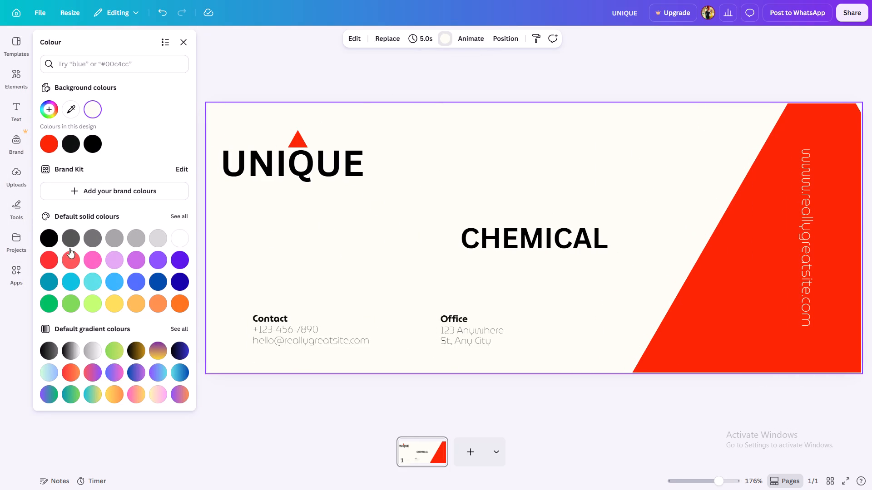
left_click(117, 305)
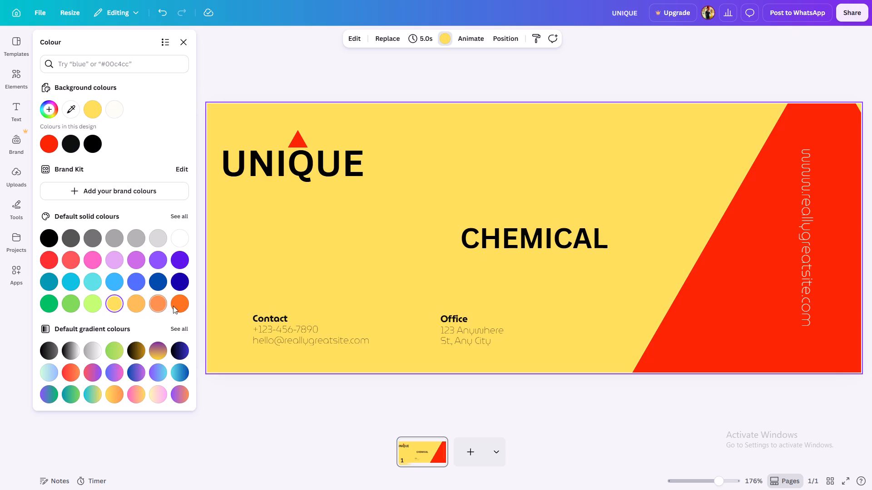
left_click(181, 304)
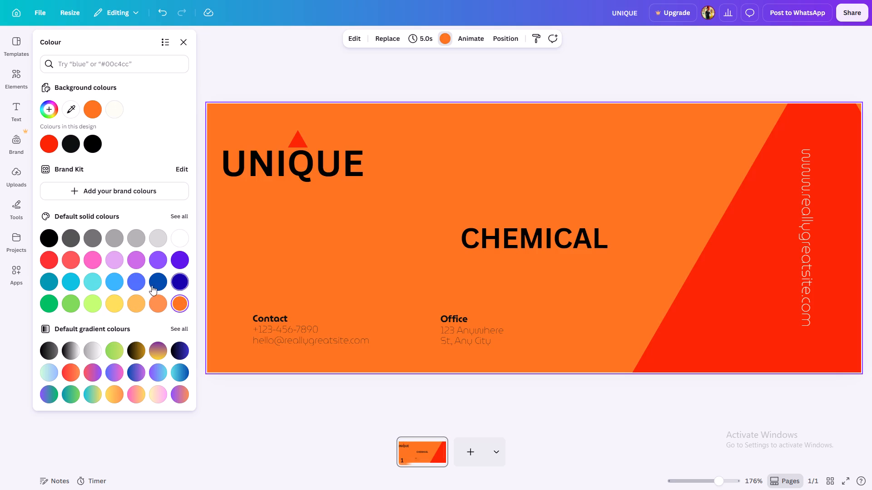
left_click(96, 261)
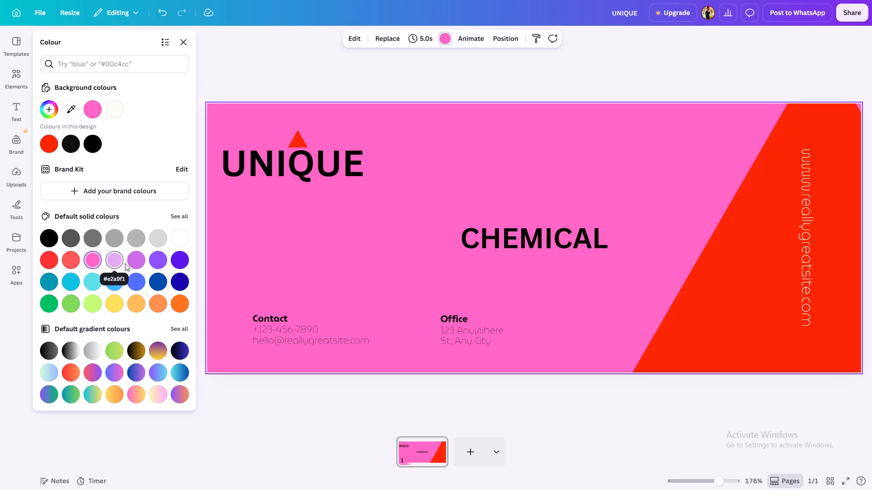
left_click(129, 263)
left_click(179, 304)
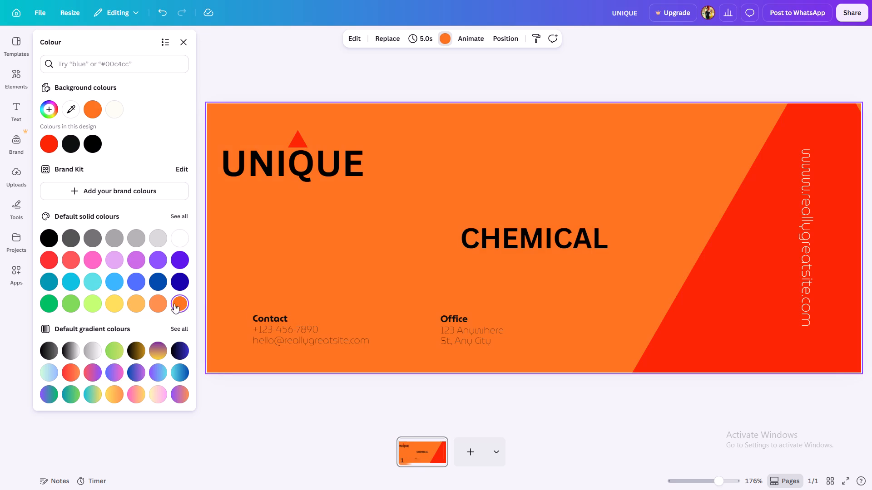
left_click(90, 298)
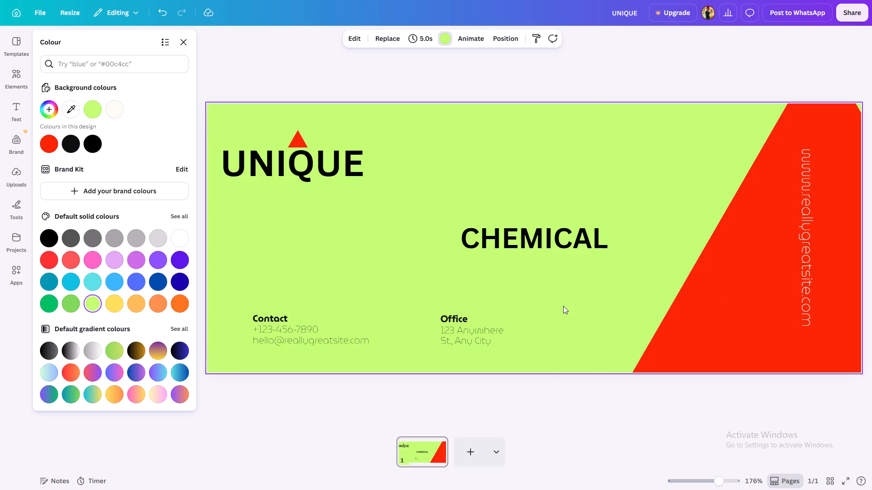
Delete the vertical website address text from the large red shape.
left_click(801, 258)
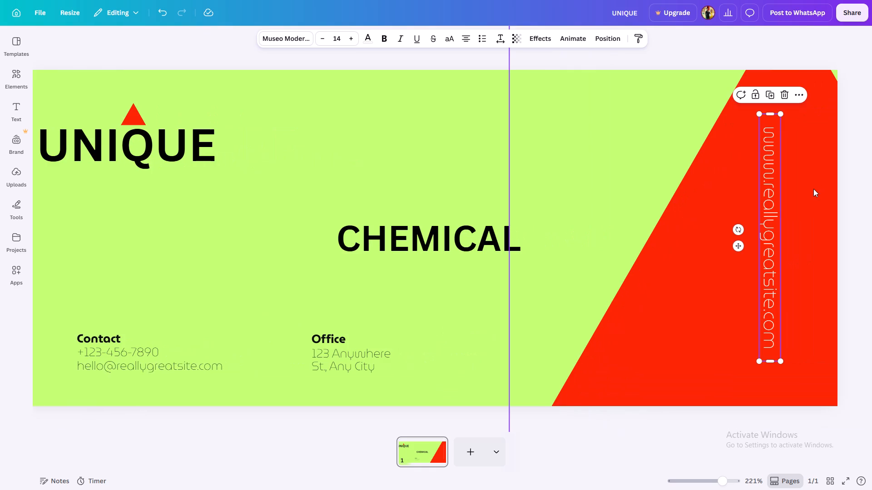
left_click(808, 99)
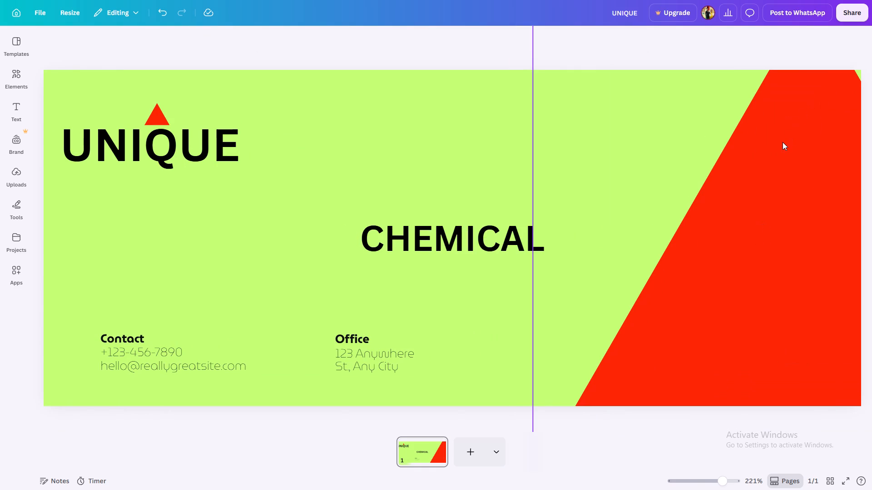
key("Escape")
Move the "CHEMICAL" heading beneath "UNIQUE", offset slightly to the right, and enlarge it a little.
left_click_drag(495, 230, 250, 184)
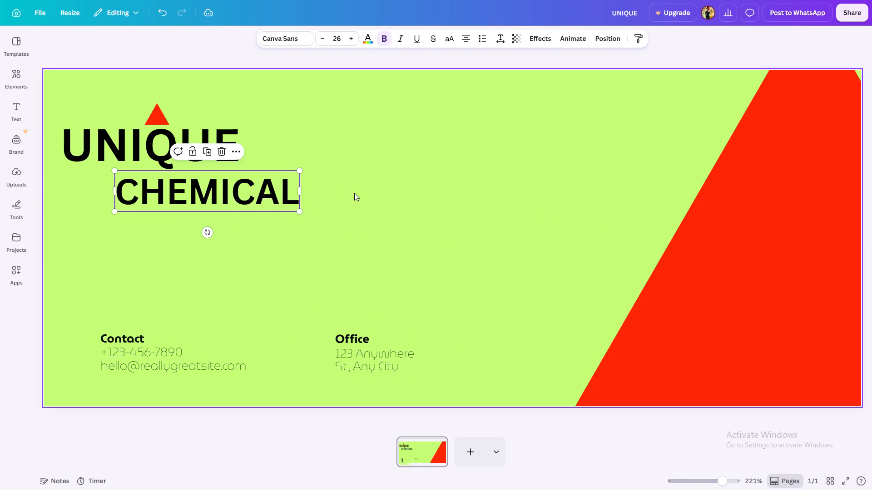
left_click(645, 196)
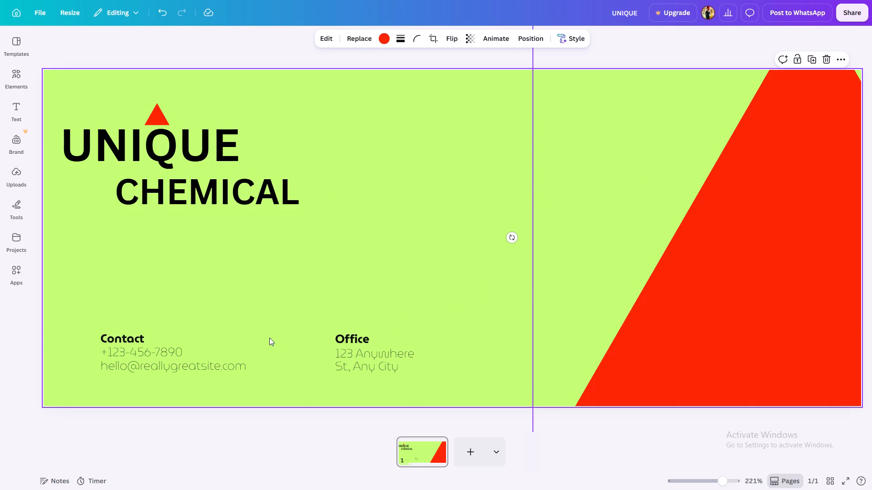
left_click(203, 200)
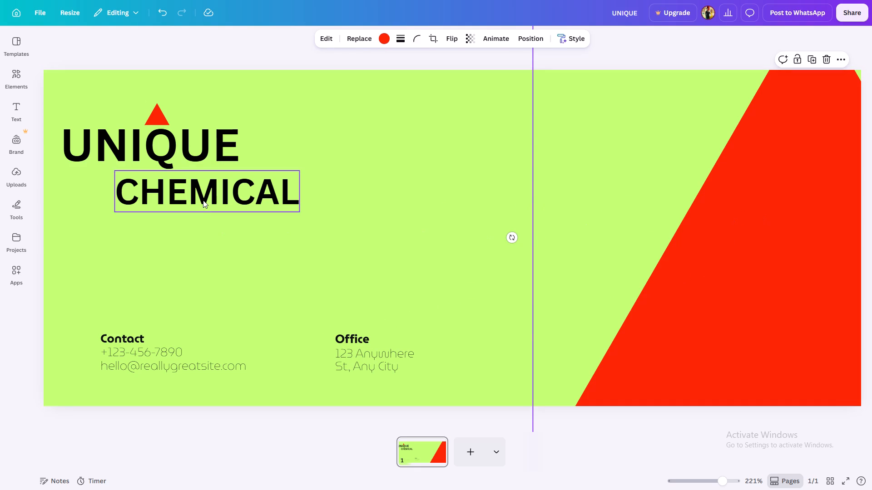
left_click_drag(301, 210, 315, 224)
left_click(535, 189)
Try lilac, pink, orange, greens and bright red on the large slanted shape, and set it to dark blue.
left_click(758, 254)
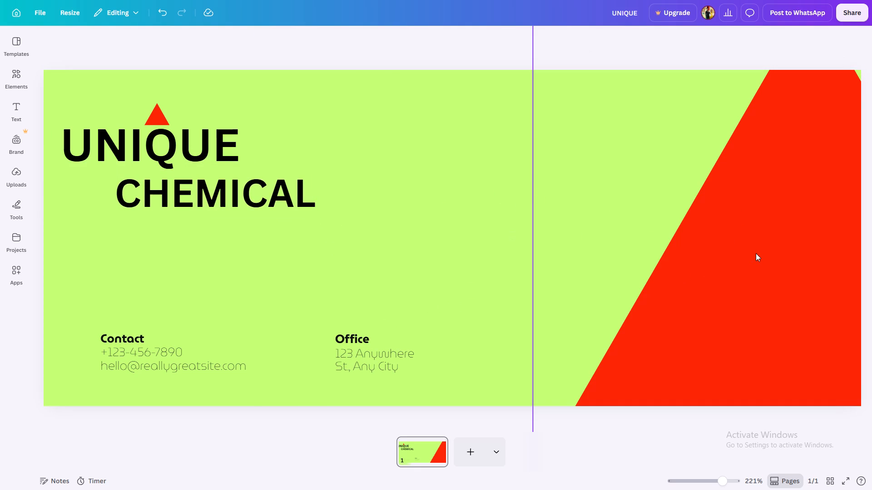
left_click(768, 250)
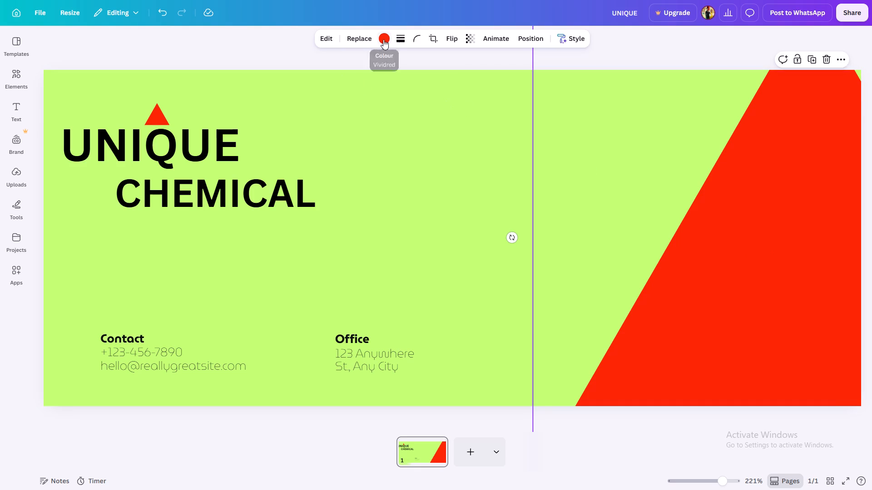
left_click(383, 39)
left_click(113, 255)
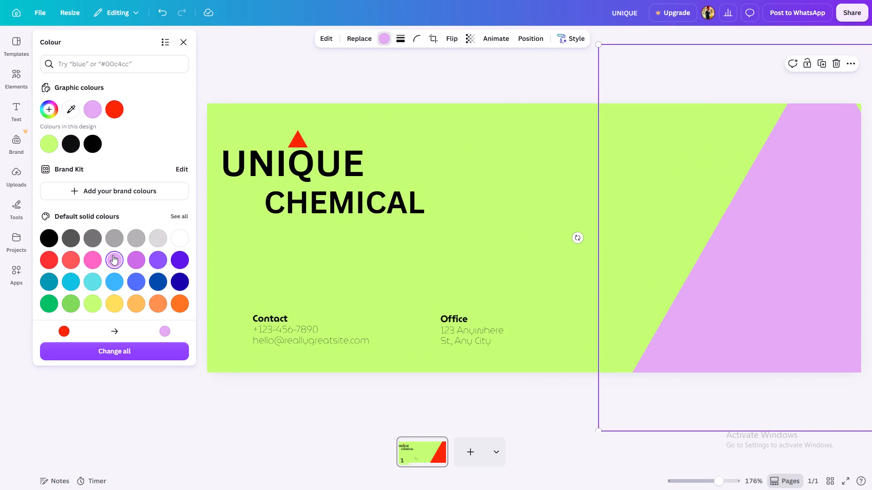
left_click(93, 262)
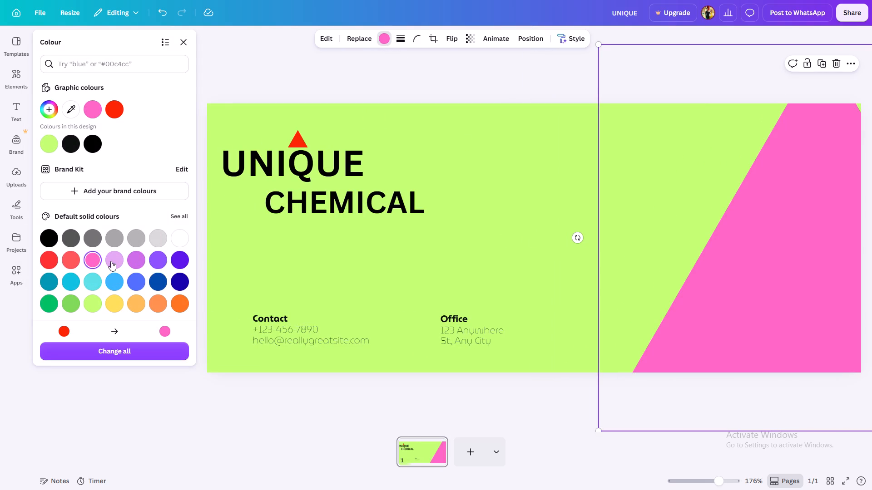
left_click(171, 304)
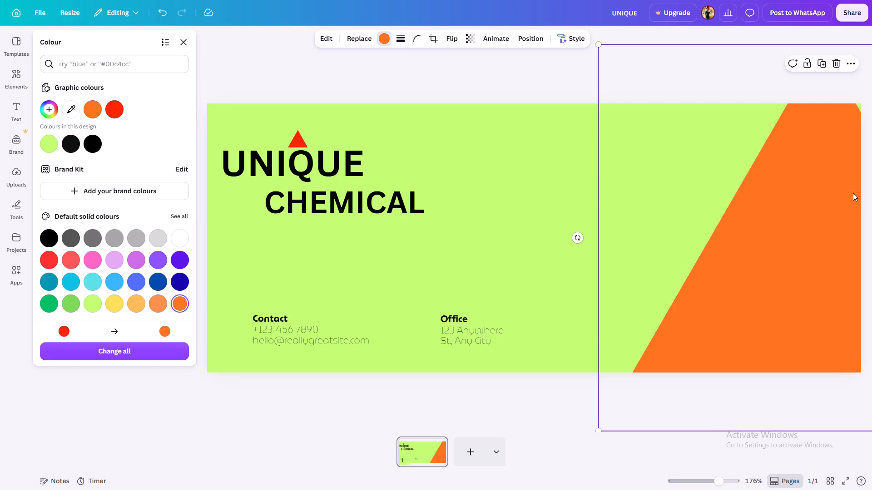
left_click(86, 304)
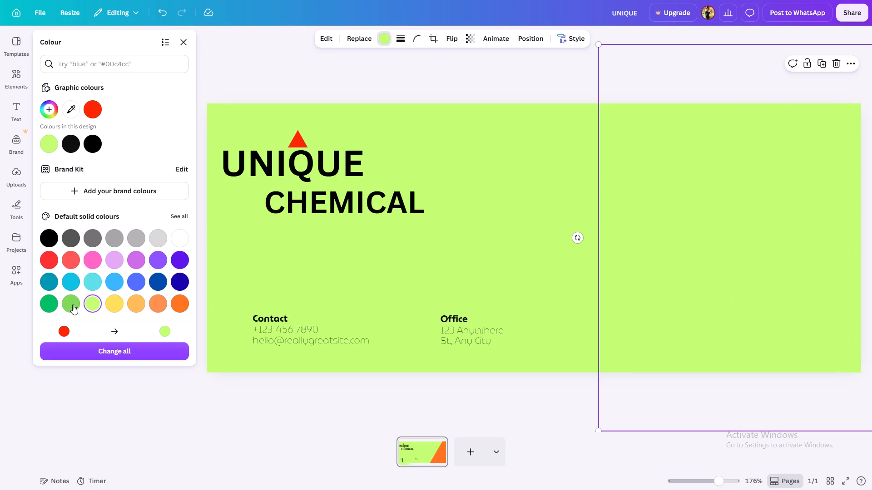
left_click(72, 304)
left_click(48, 304)
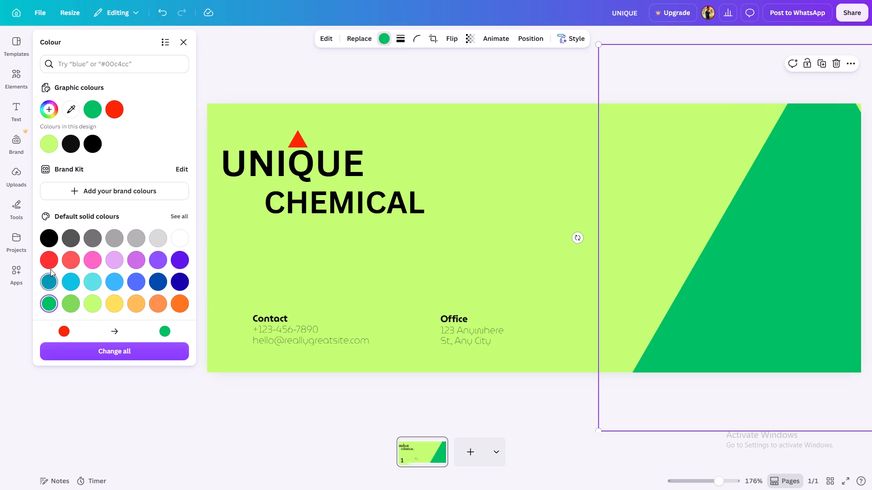
left_click(51, 261)
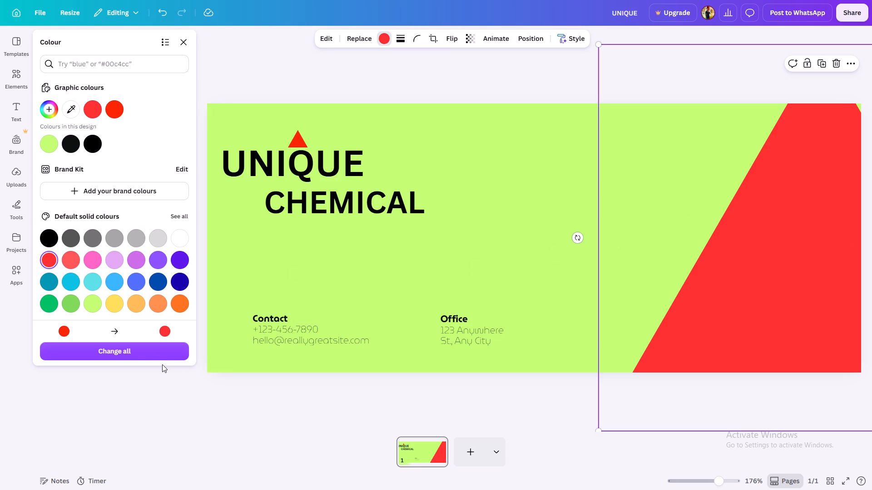
left_click(176, 283)
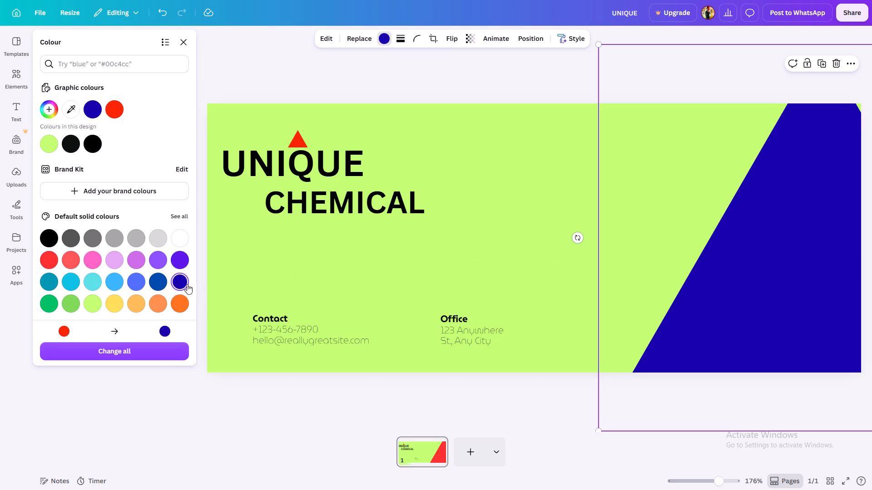
Try orange shades, green, coral and red as the page background colour, and set it to purple.
left_click(506, 210)
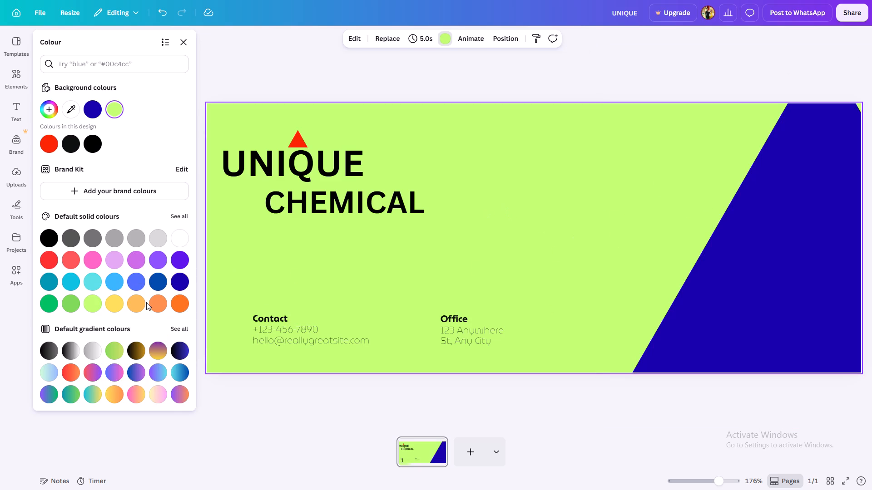
left_click(151, 305)
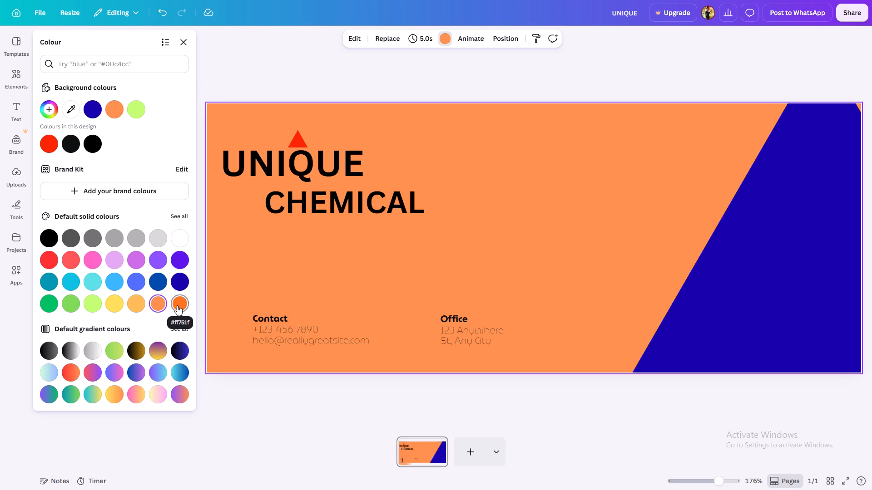
left_click(177, 305)
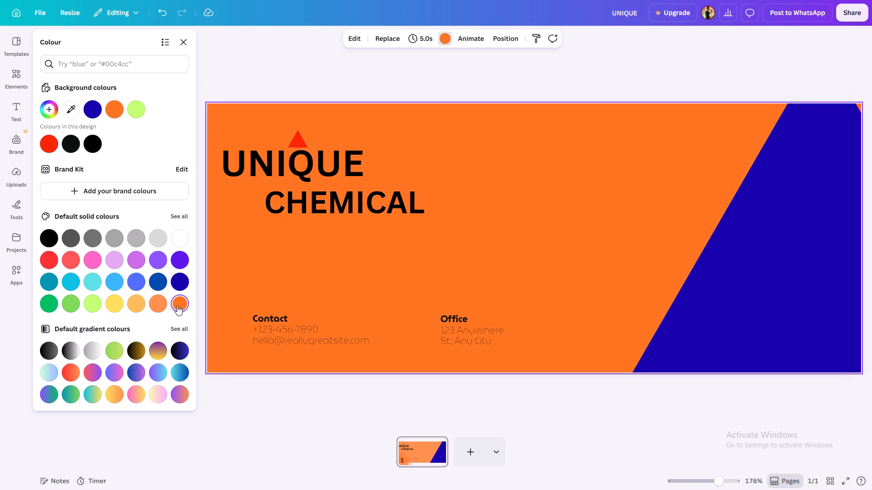
left_click(71, 306)
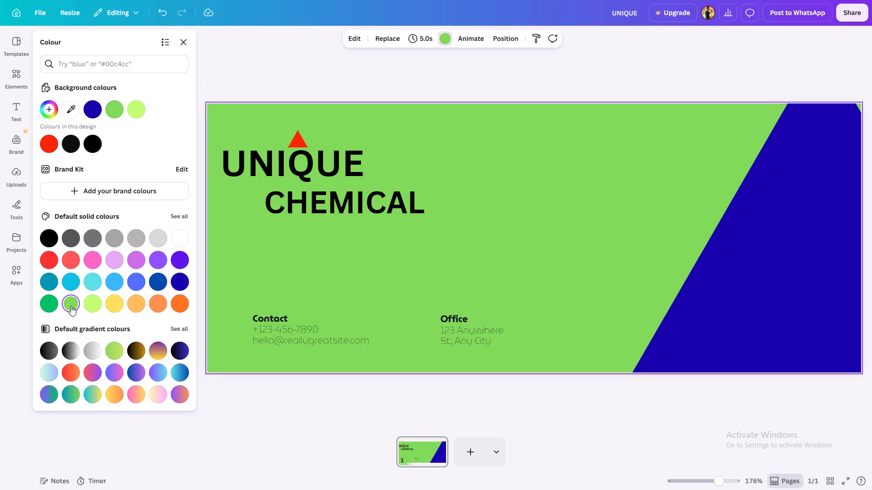
left_click(66, 260)
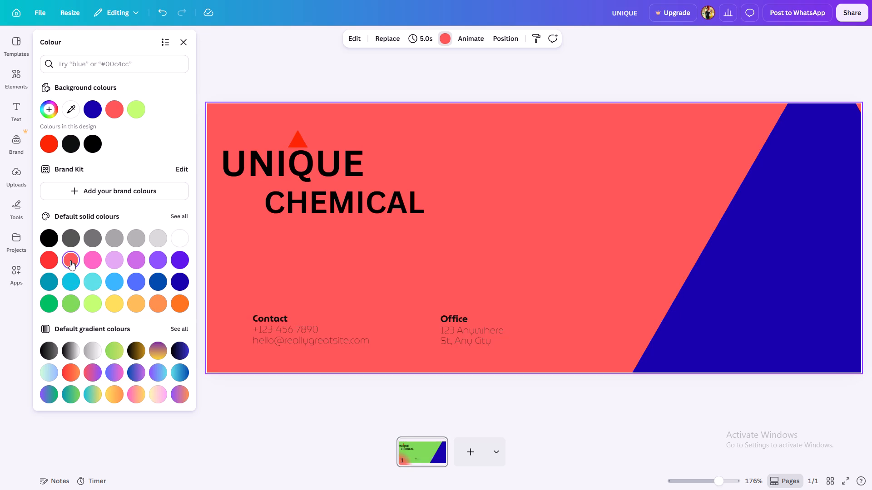
left_click(47, 260)
left_click(134, 257)
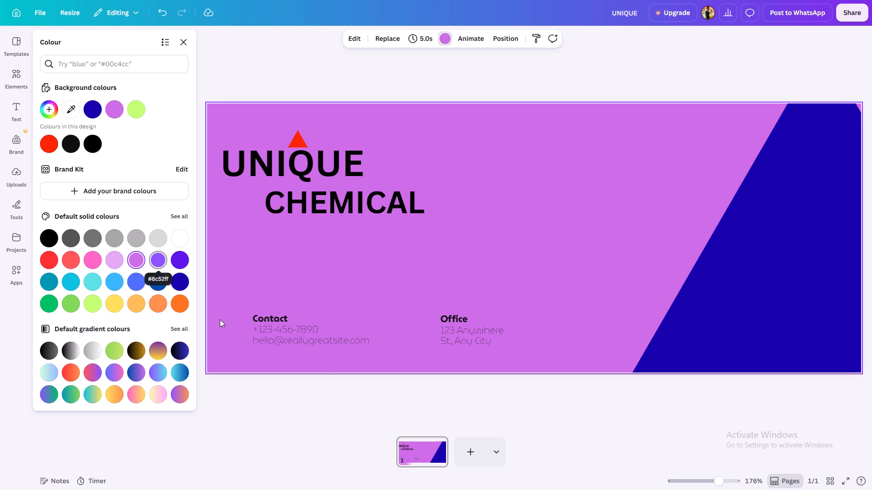
Replace the placeholder phone number under Contact with the country code +91.
left_click(305, 326)
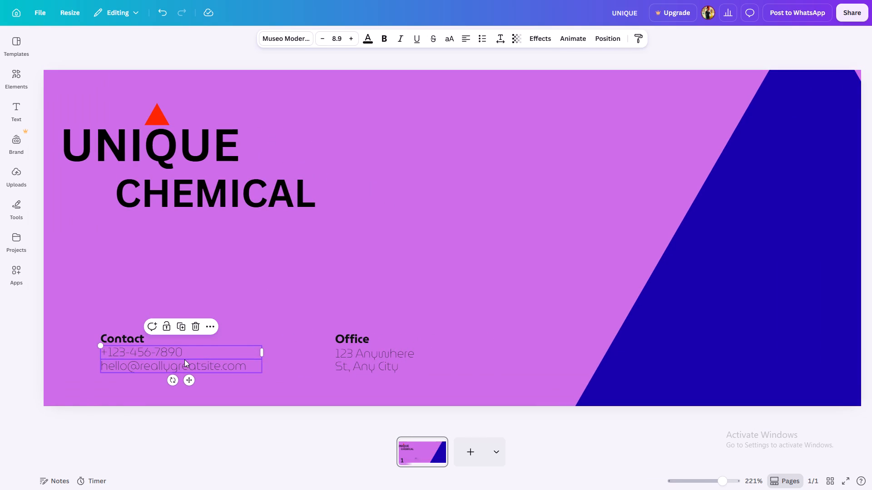
left_click(196, 350)
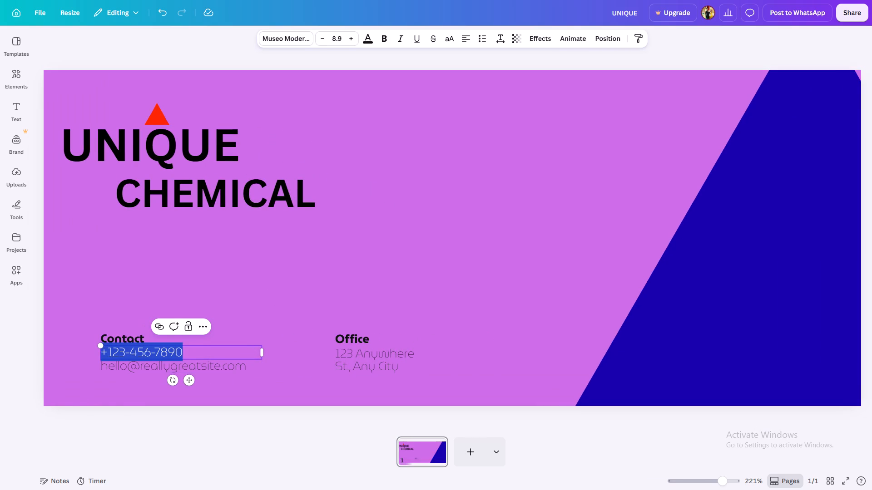
key("BackSpace")
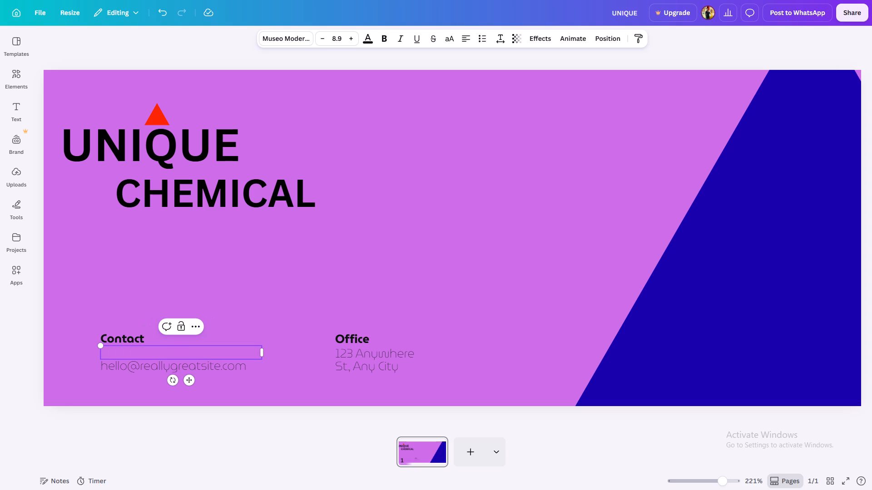
key("shift+plus")
key("0")
key("BackSpace")
type("91")
key("space")
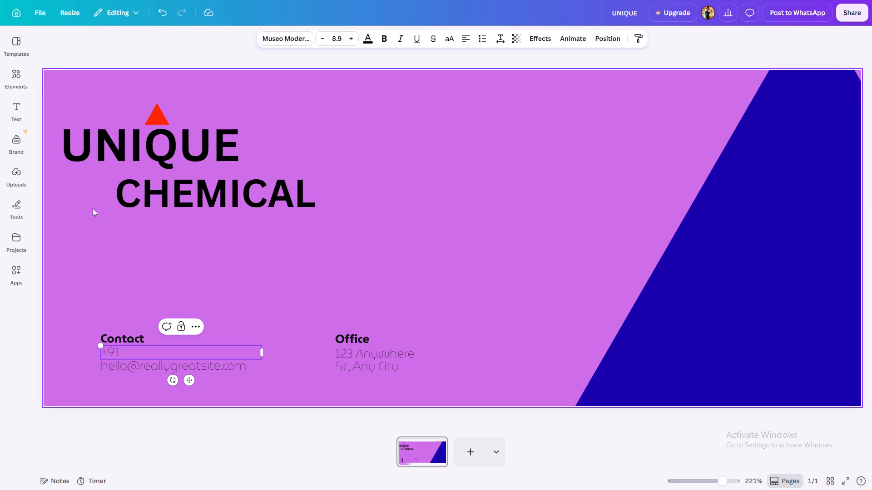
Select the placeholder e-mail line under Contact.
left_click(179, 369)
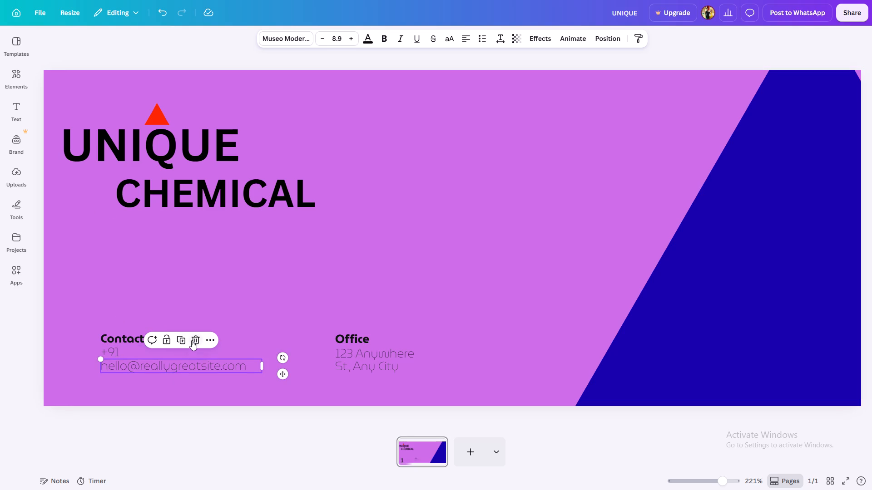
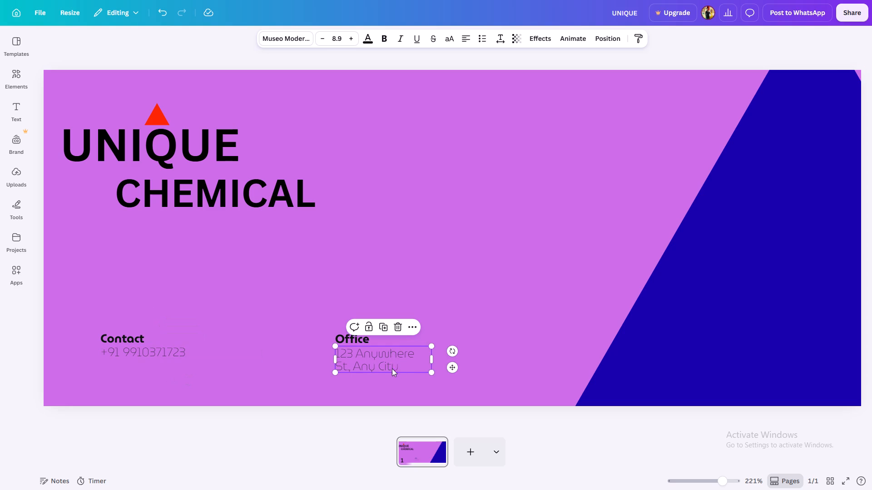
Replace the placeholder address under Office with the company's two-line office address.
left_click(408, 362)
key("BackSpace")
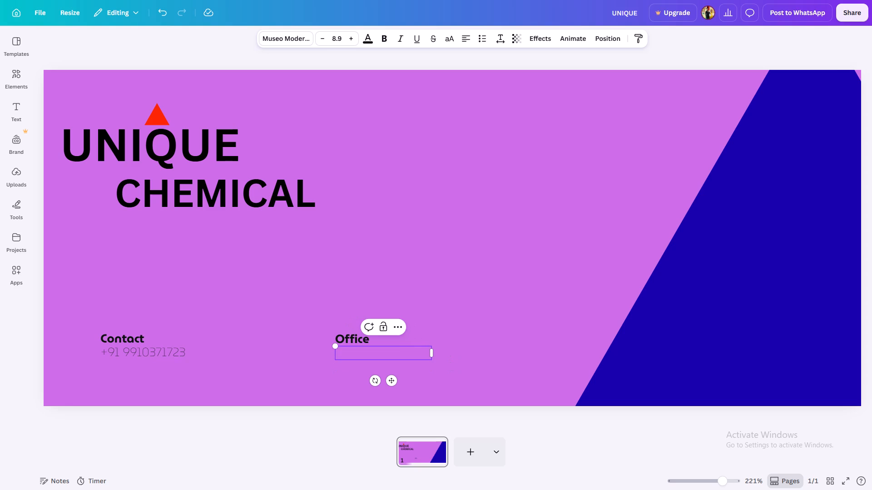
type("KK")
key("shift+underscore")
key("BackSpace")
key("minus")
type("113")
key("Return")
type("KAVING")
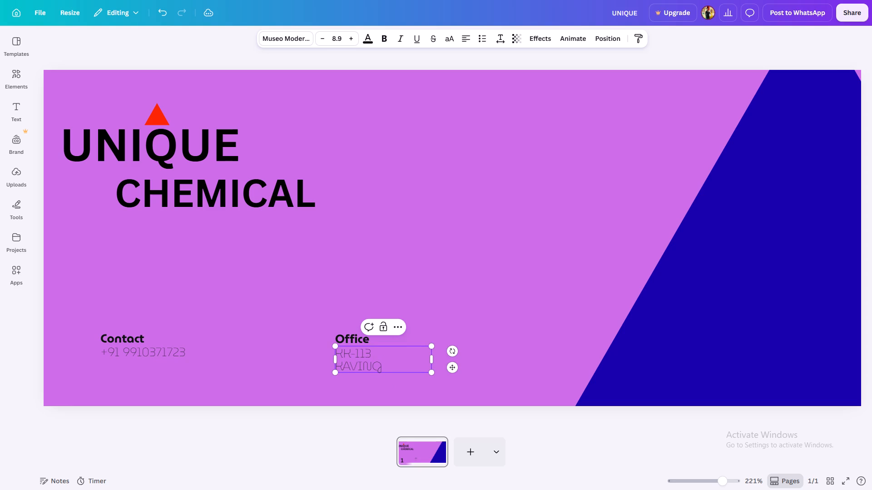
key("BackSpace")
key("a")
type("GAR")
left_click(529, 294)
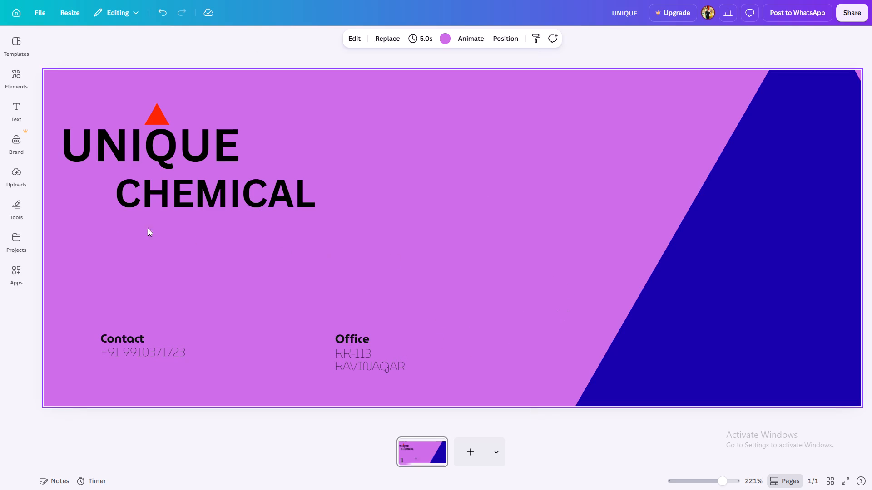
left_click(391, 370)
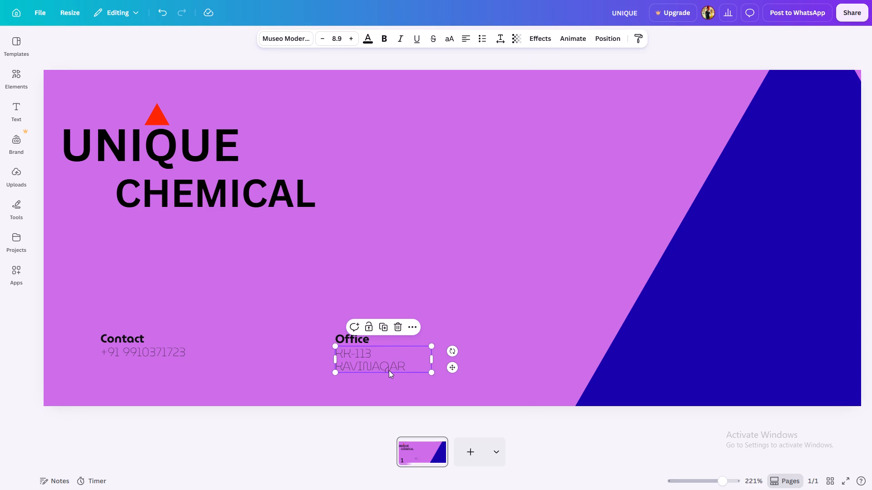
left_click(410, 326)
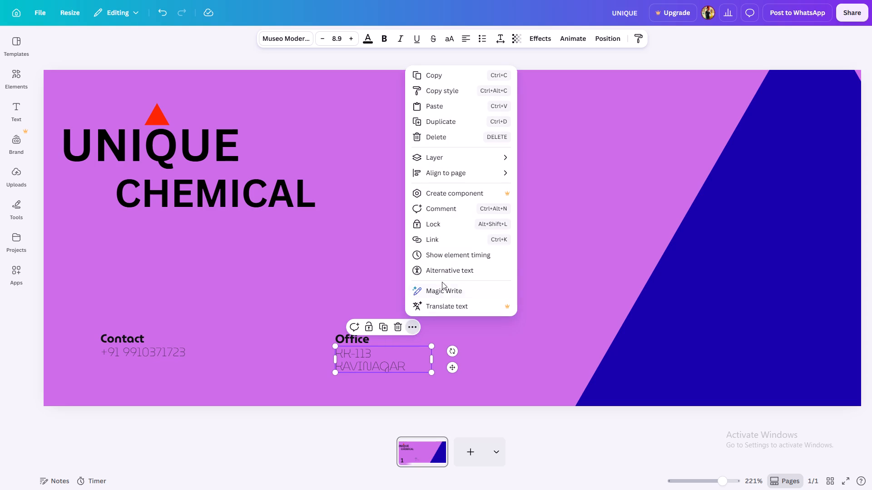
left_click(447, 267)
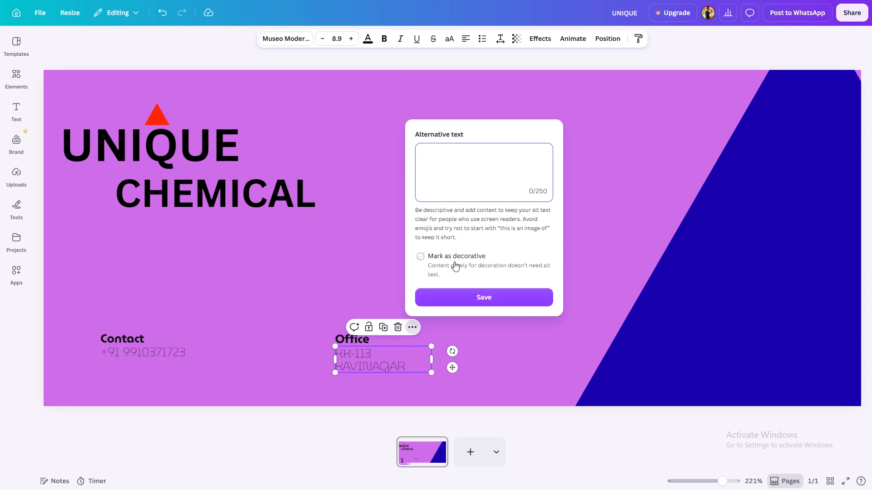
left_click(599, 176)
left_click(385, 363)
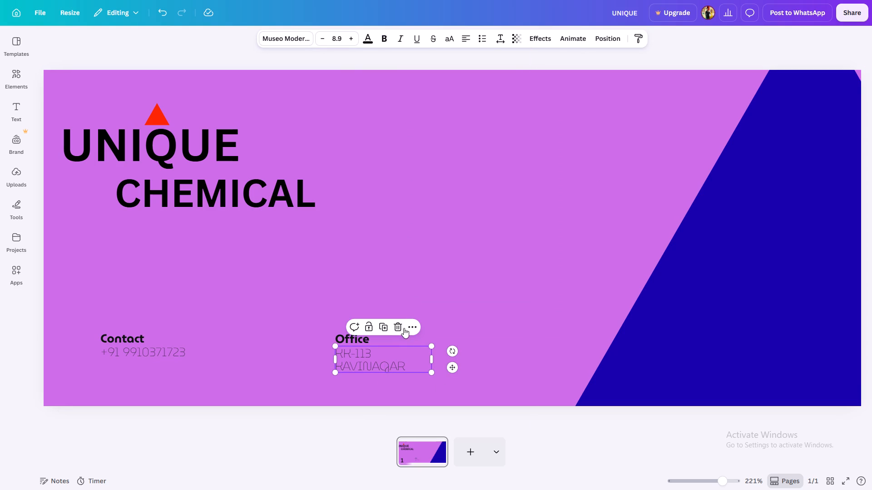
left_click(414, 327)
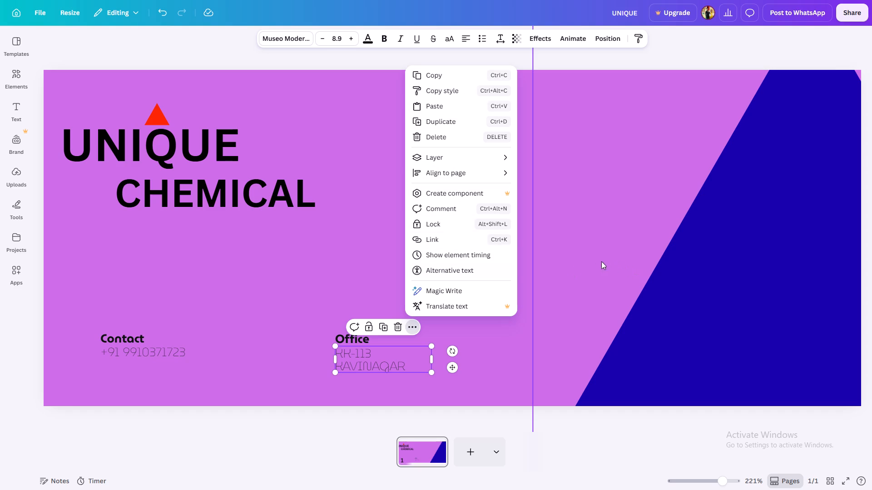
Shift the dark blue slanted shape slightly towards the page's right edge.
left_click_drag(578, 262, 591, 260)
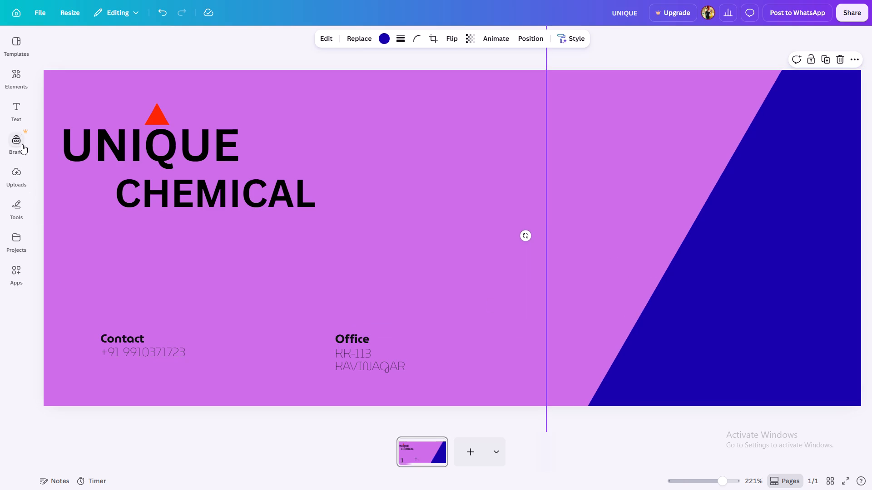
Delete the thin-lettered address text beneath the Office heading.
left_click(14, 110)
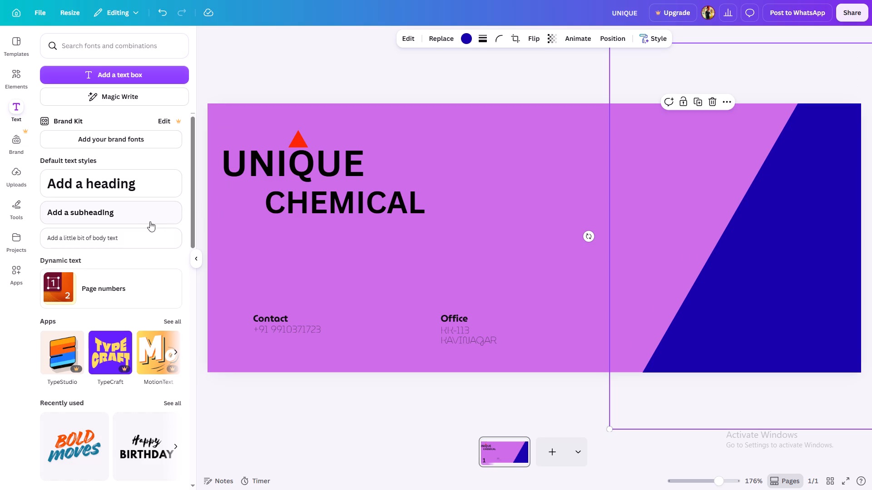
scroll(157, 279, "down", 1)
scroll(157, 279, "up", 2)
left_click(469, 331)
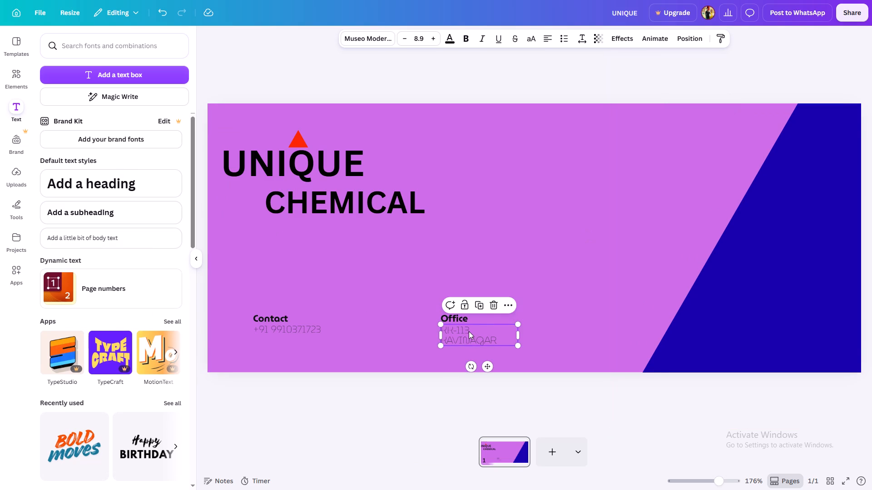
left_click(492, 305)
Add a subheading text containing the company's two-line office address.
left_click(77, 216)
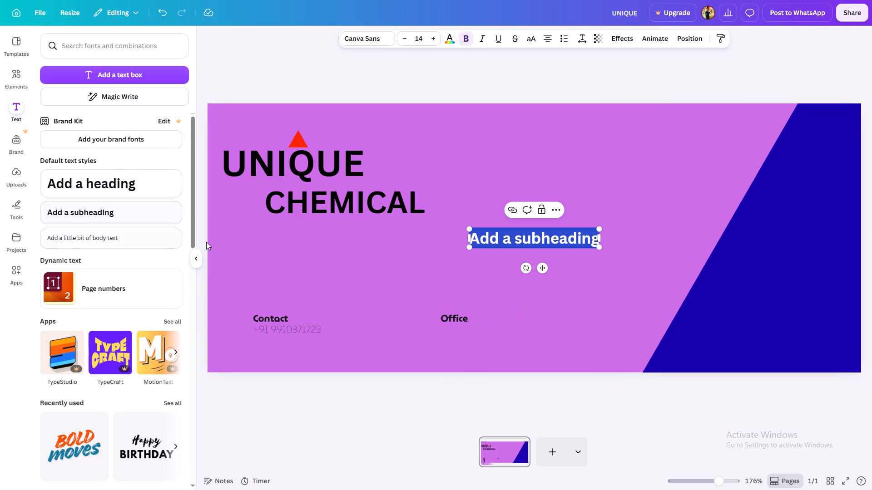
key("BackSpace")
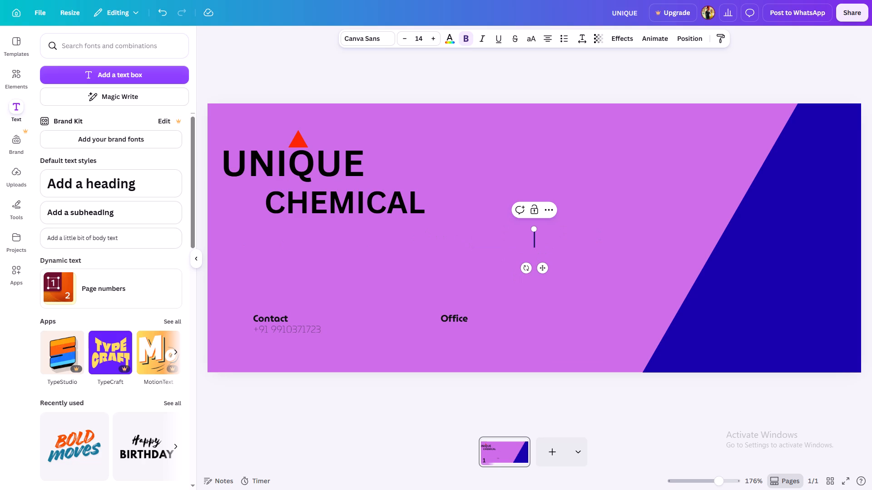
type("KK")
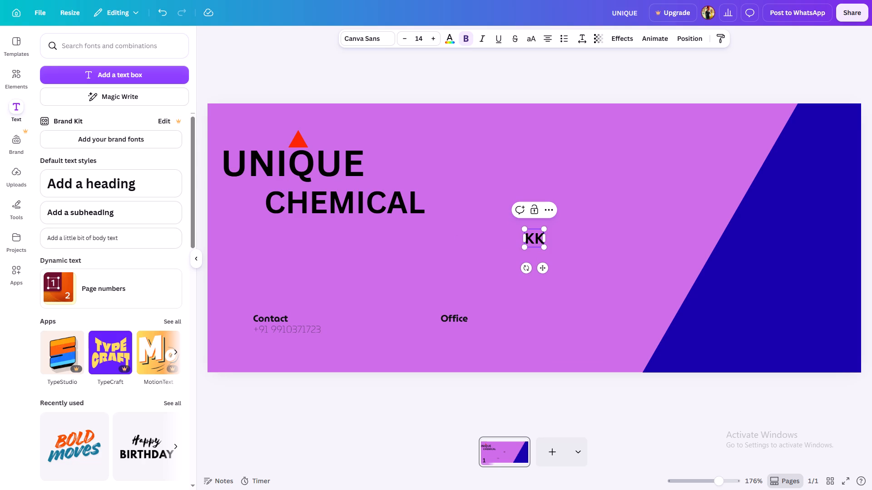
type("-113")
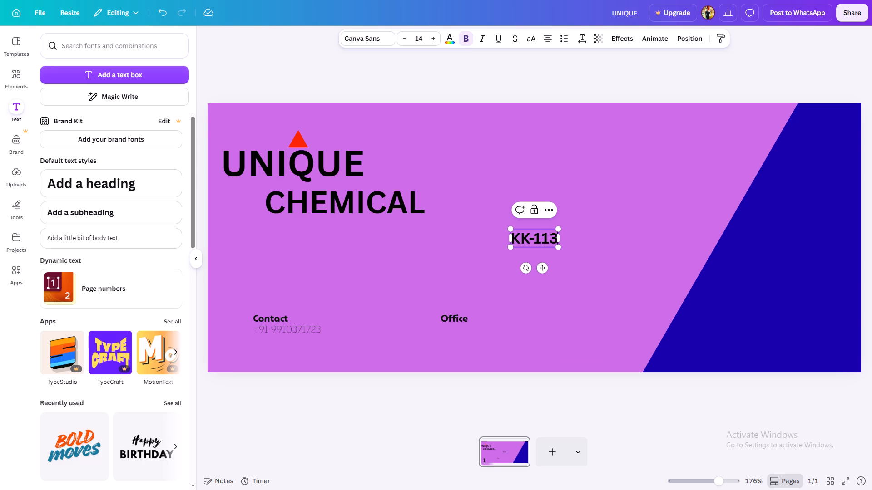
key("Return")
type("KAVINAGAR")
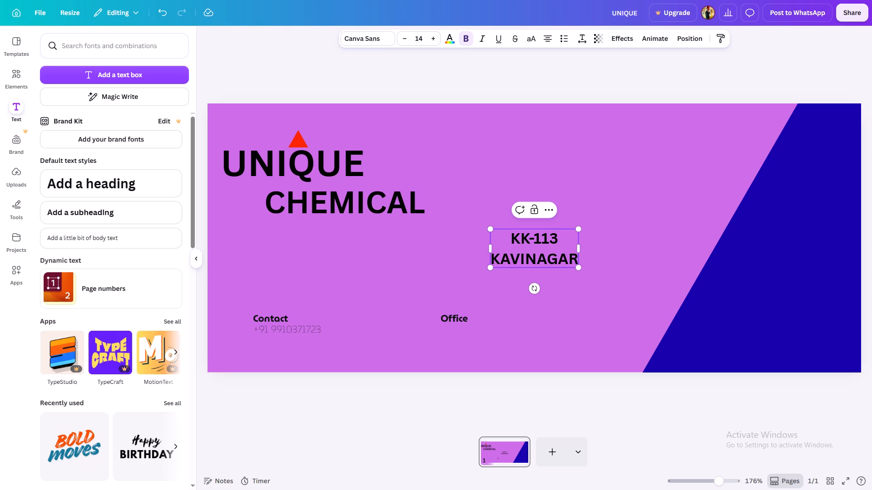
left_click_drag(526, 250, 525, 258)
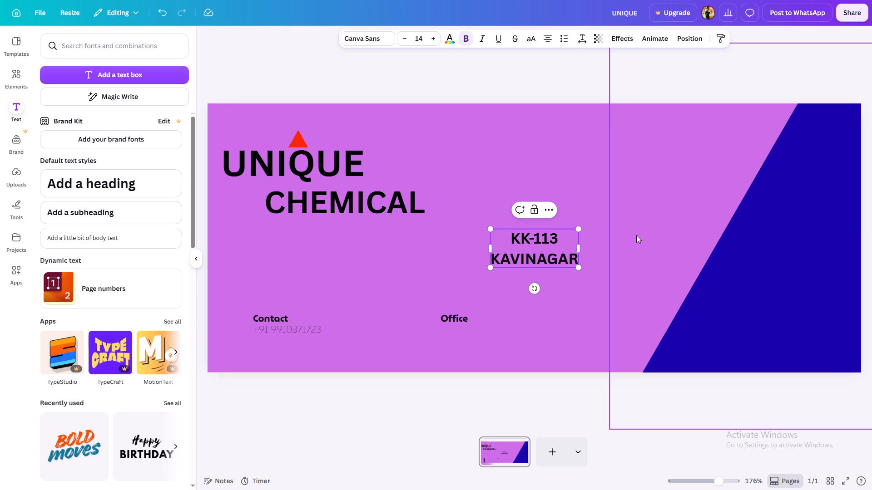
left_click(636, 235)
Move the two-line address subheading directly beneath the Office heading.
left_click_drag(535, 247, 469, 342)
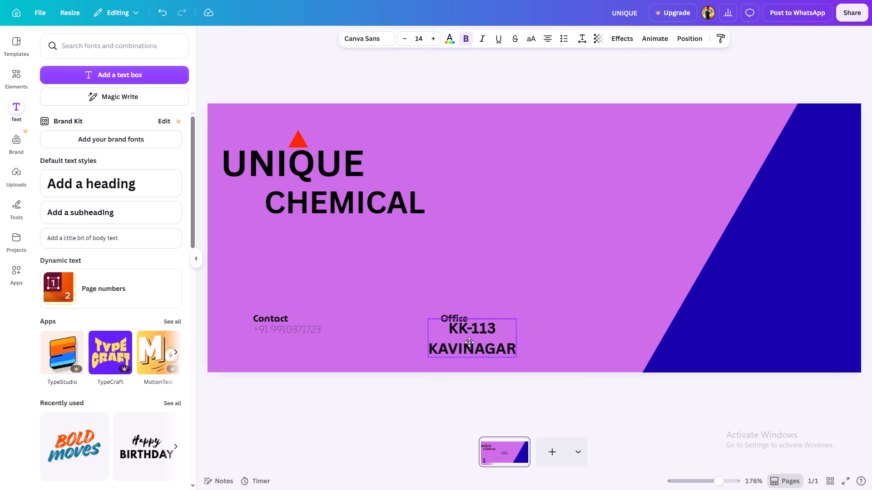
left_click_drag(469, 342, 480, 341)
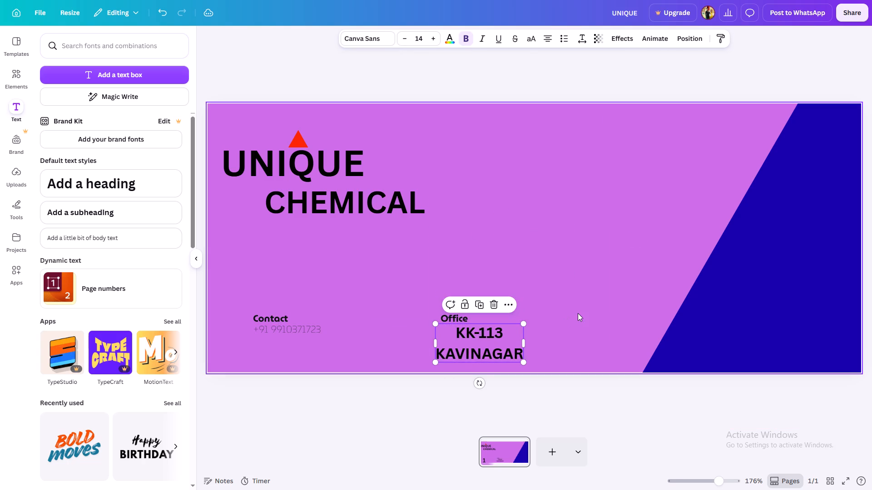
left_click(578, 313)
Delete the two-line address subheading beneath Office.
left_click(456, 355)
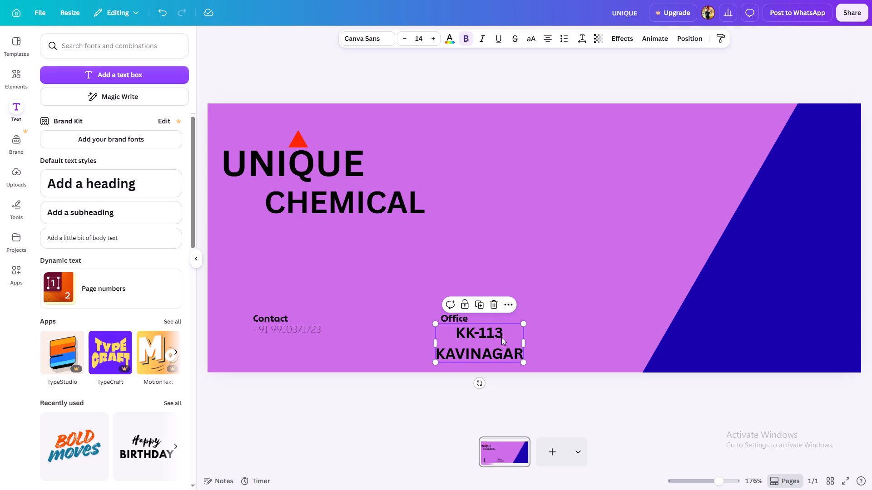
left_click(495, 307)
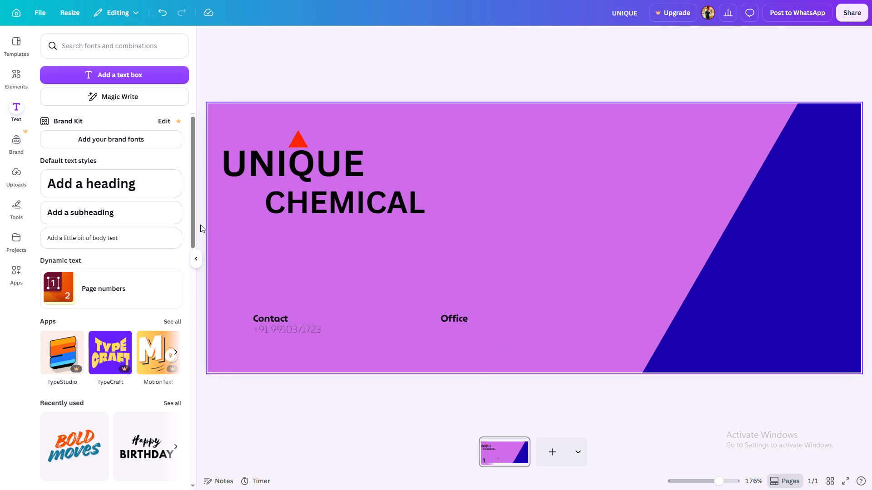
Add a new subheading text containing only the first line of the office address, the unit number.
left_click(142, 206)
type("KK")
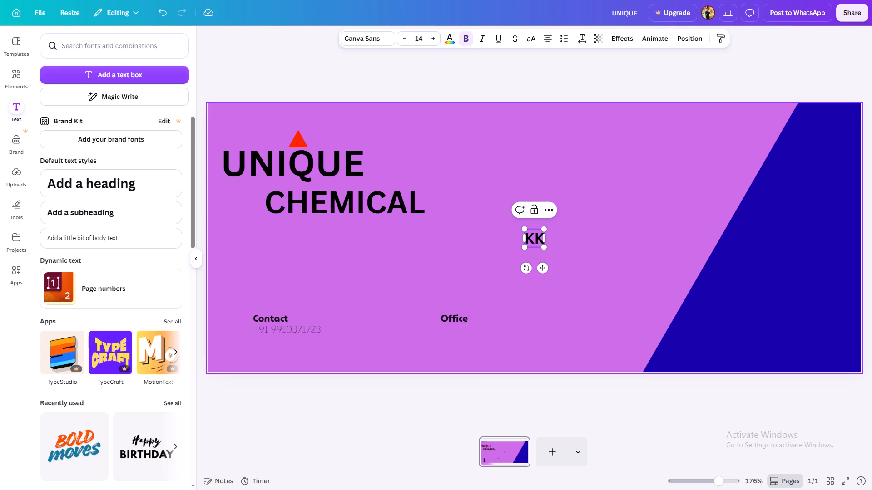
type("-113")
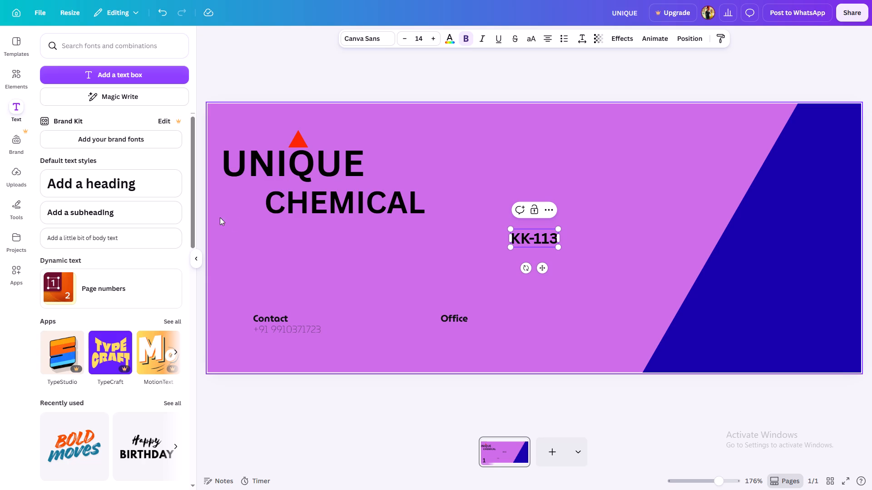
left_click(596, 204)
Move the unit-number text directly beneath the Office heading and shrink it to about font size 9.6.
left_click_drag(537, 239, 468, 316)
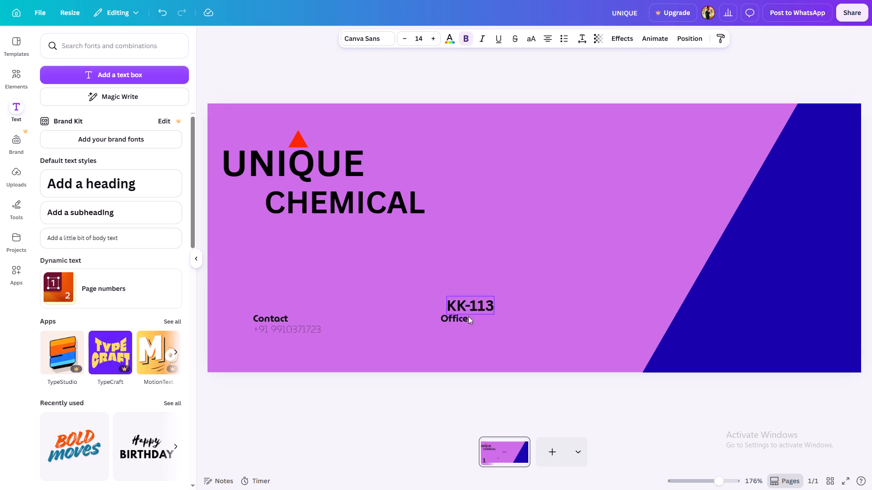
left_click_drag(468, 316, 466, 333)
left_click_drag(486, 338, 472, 333)
Enlarge the Office heading to about font size 11.7, extending it towards the Contact column.
left_click(463, 315)
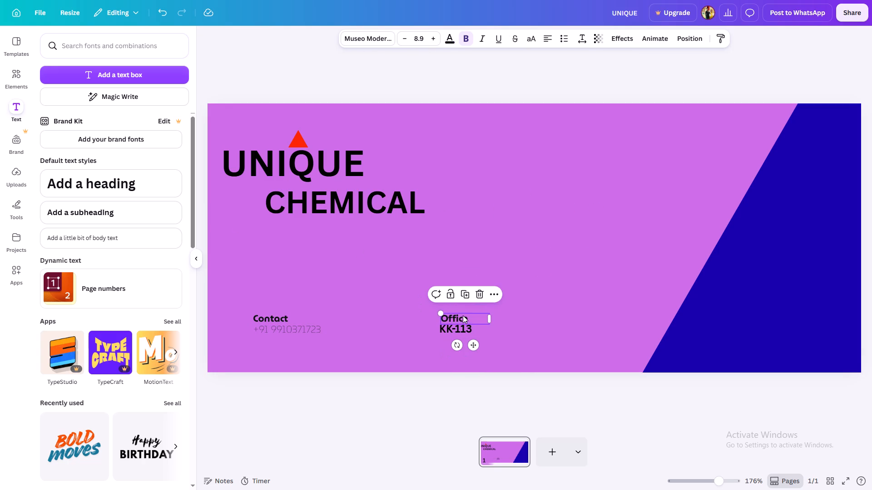
left_click_drag(441, 313, 428, 303)
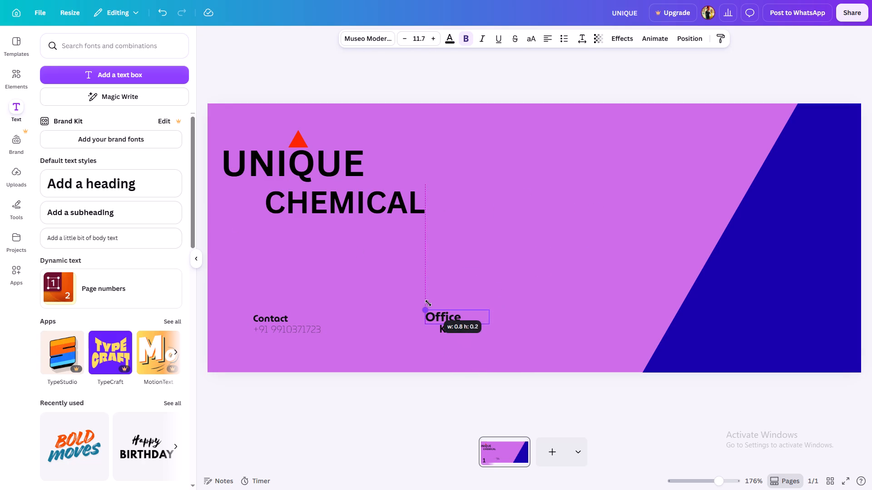
left_click_drag(428, 303, 428, 304)
left_click(462, 318)
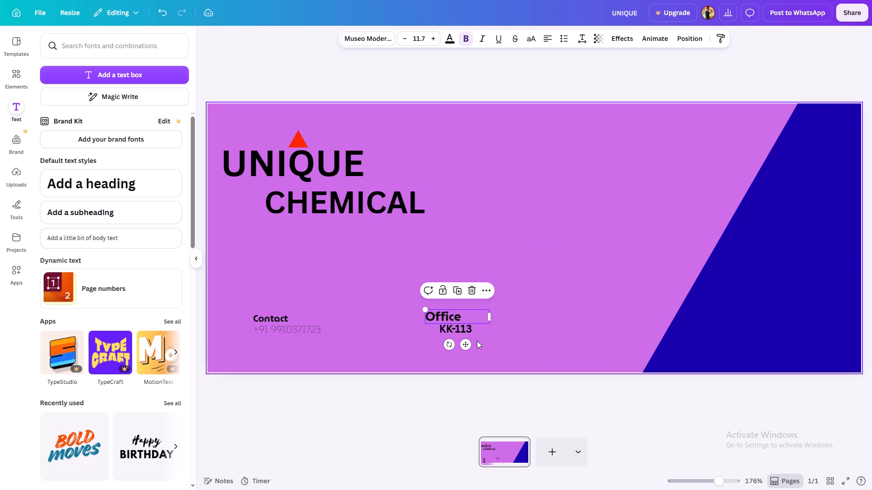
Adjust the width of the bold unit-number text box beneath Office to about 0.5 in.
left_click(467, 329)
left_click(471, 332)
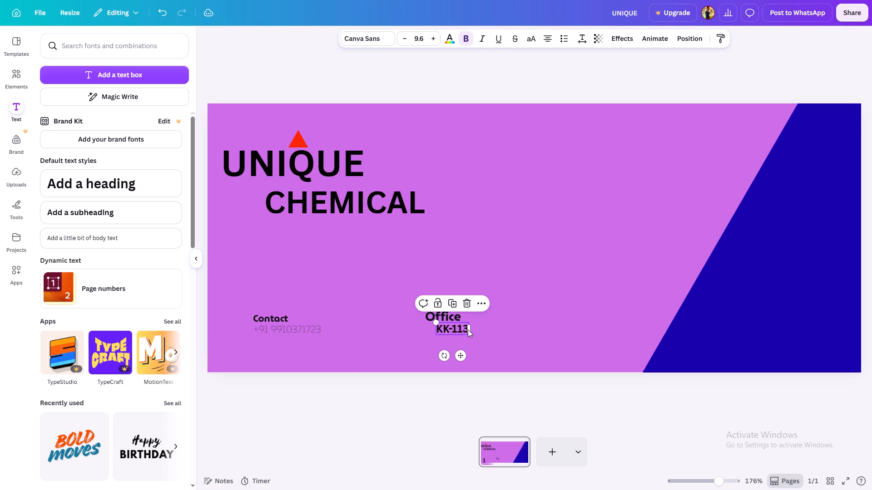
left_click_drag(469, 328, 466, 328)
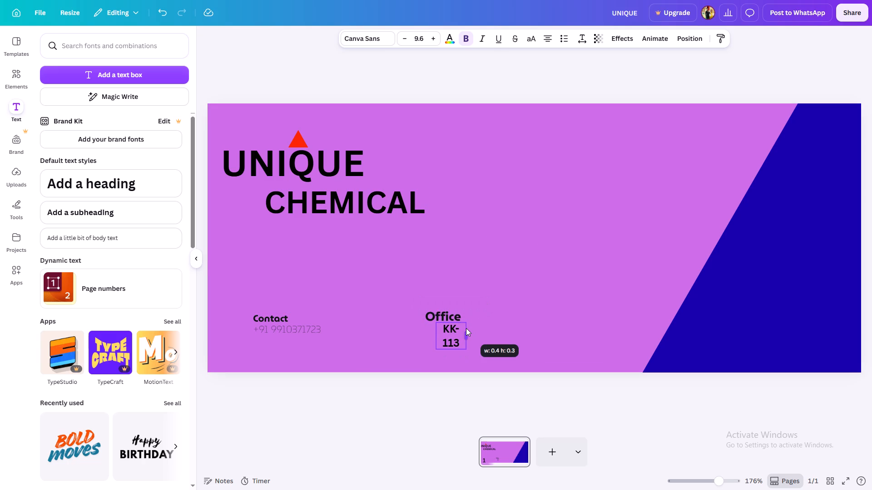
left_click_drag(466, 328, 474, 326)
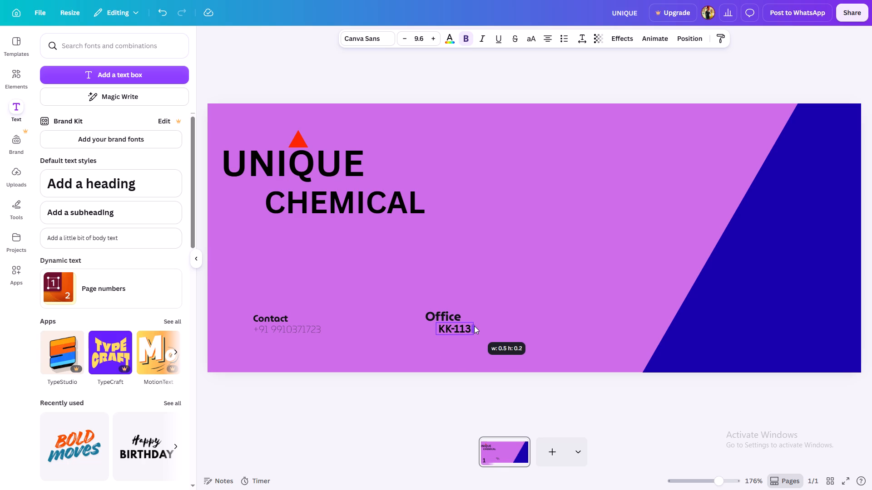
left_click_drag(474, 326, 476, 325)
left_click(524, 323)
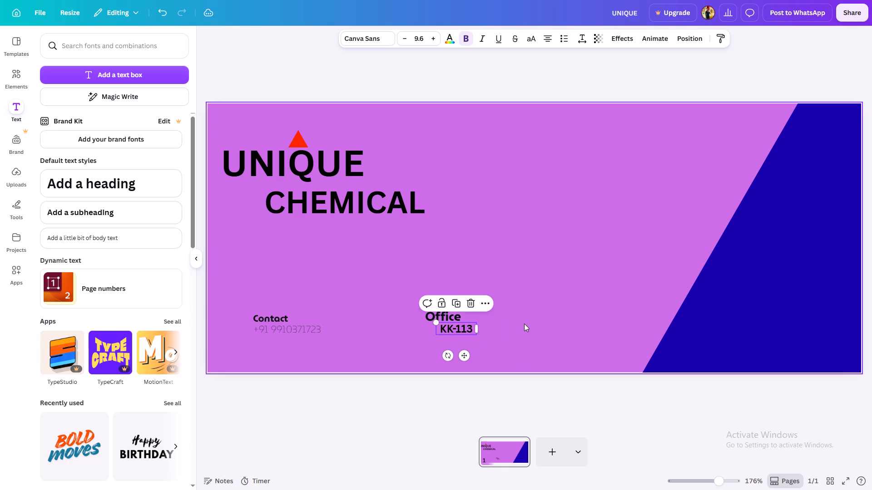
Append ":-" to the Office heading.
left_click(468, 313)
left_click(465, 317)
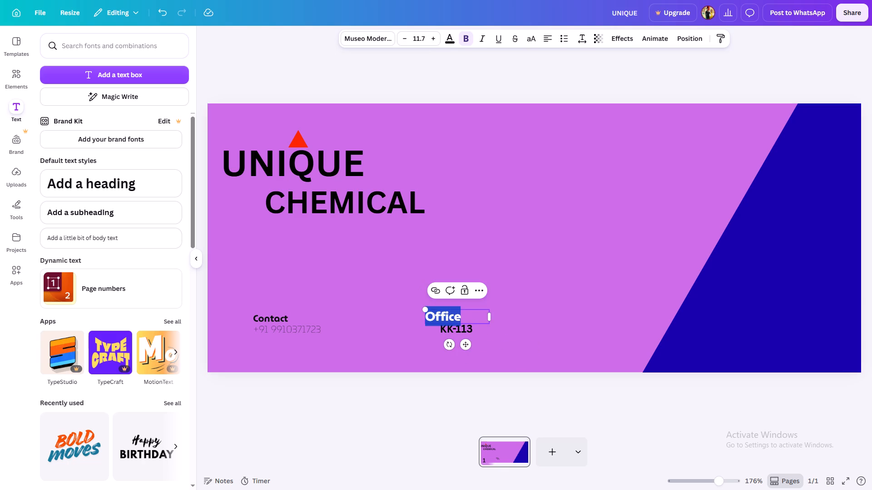
left_click(466, 315)
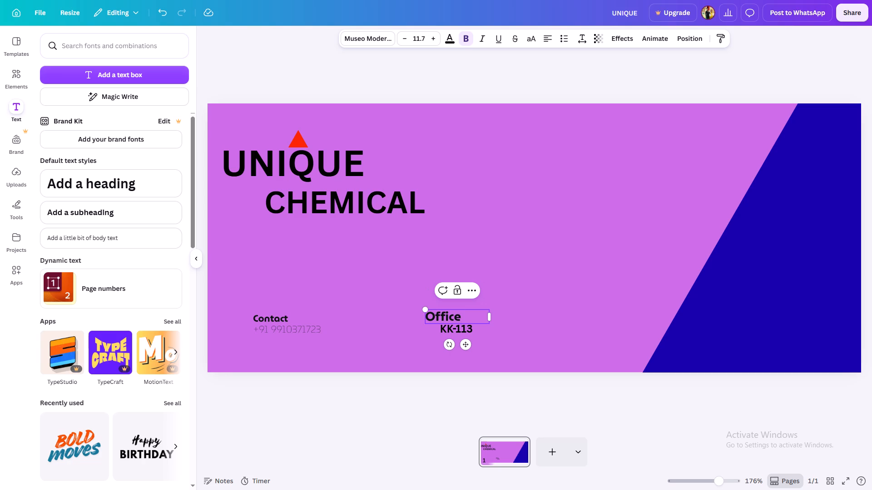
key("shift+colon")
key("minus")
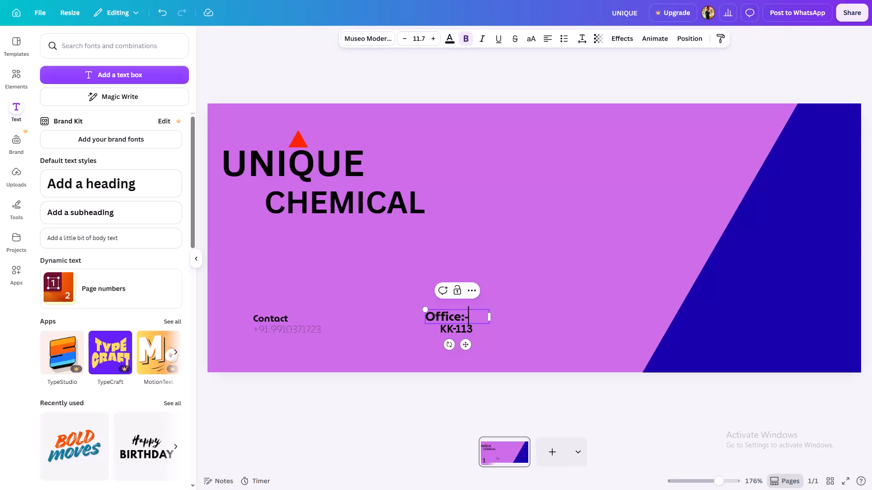
left_click(570, 301)
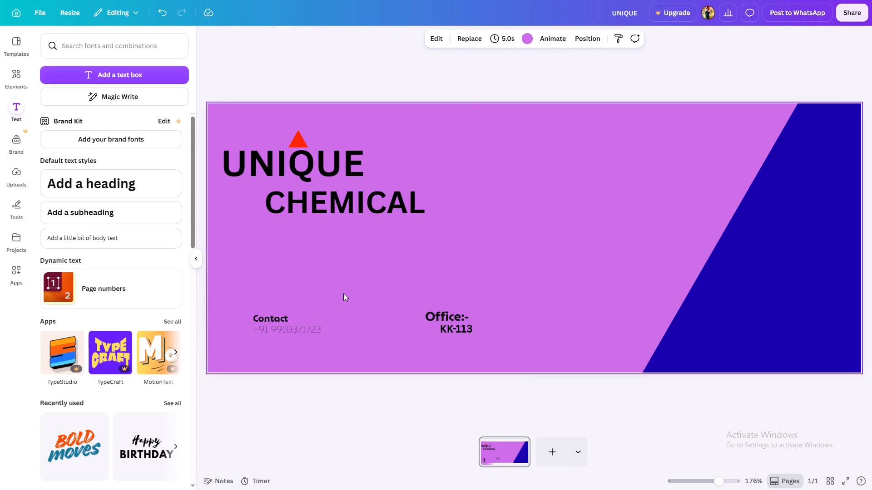
Add a body text containing the locality line of the office address and place it beneath the unit number.
left_click(107, 238)
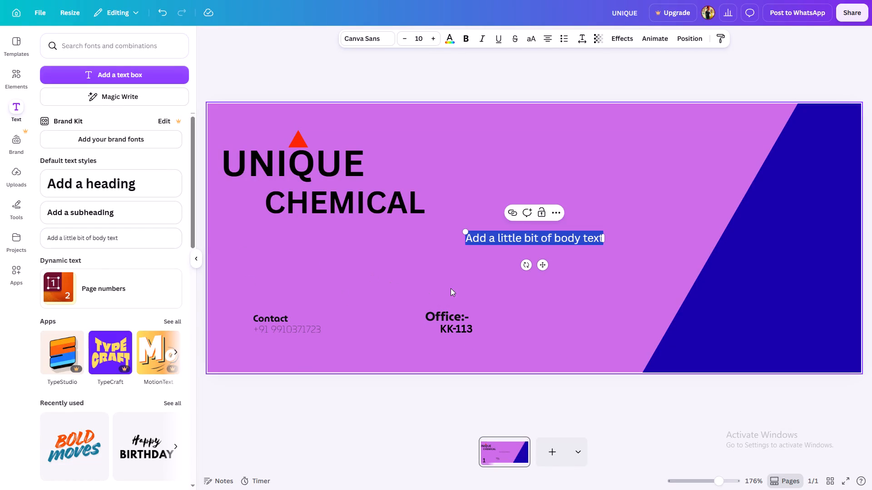
key("BackSpace")
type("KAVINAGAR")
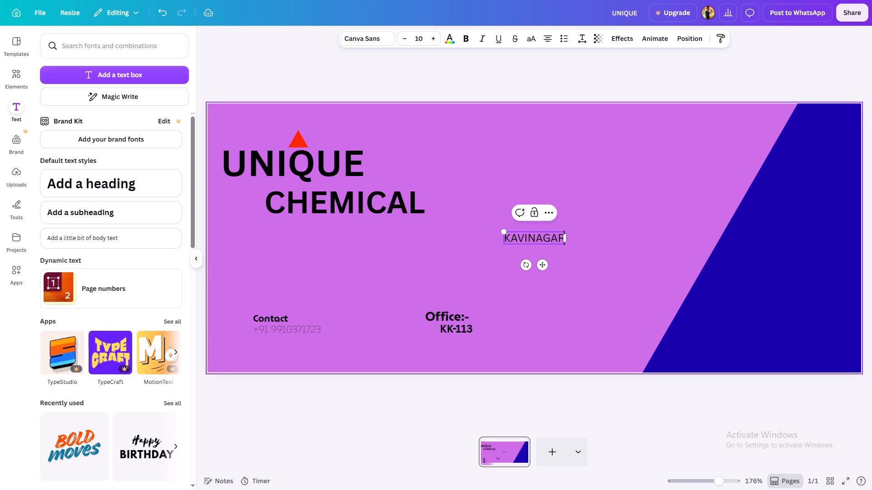
scroll(827, 248, "up", 1)
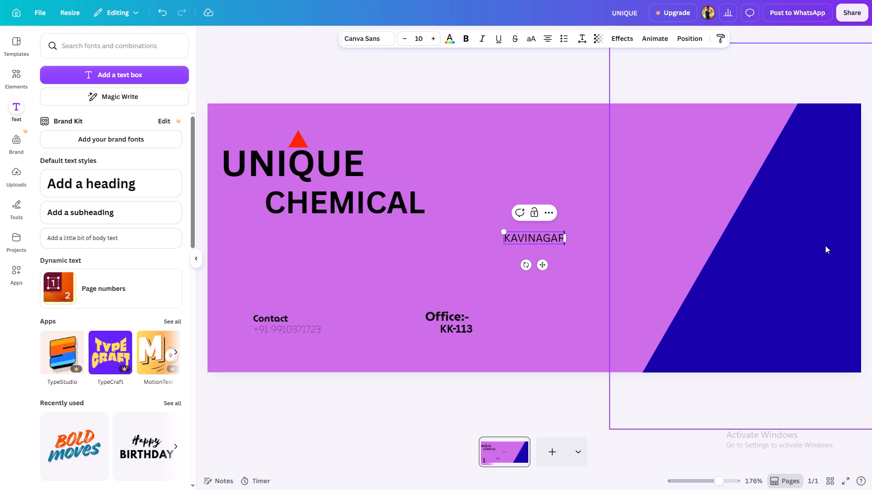
left_click(653, 281)
left_click_drag(545, 233, 537, 250)
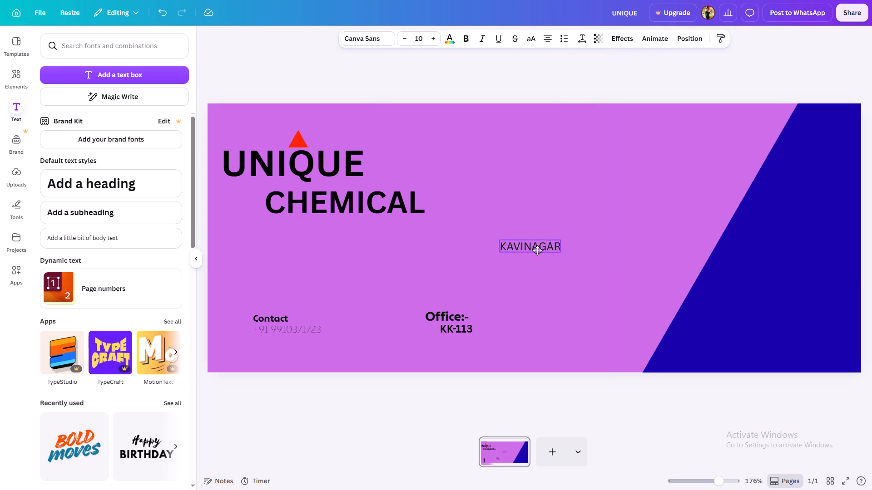
left_click_drag(537, 250, 472, 334)
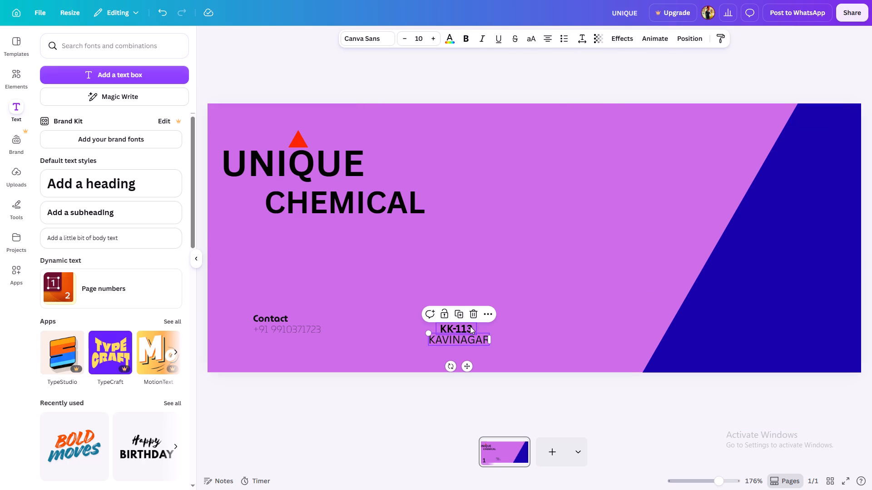
Delete the bold unit-number text beneath the Office heading.
left_click(468, 325)
left_click(476, 297)
left_click(473, 300)
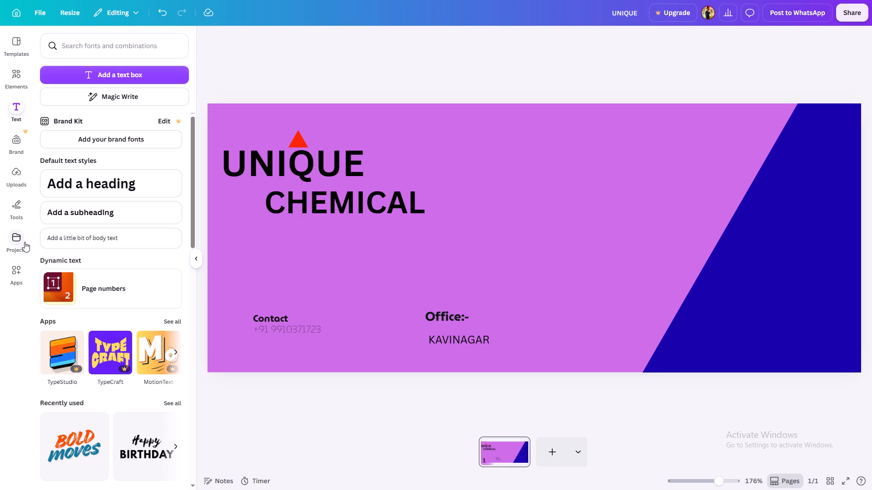
Add the office unit number again as regular body text and place it between the Office heading and the locality line.
left_click(88, 236)
key("BackSpace")
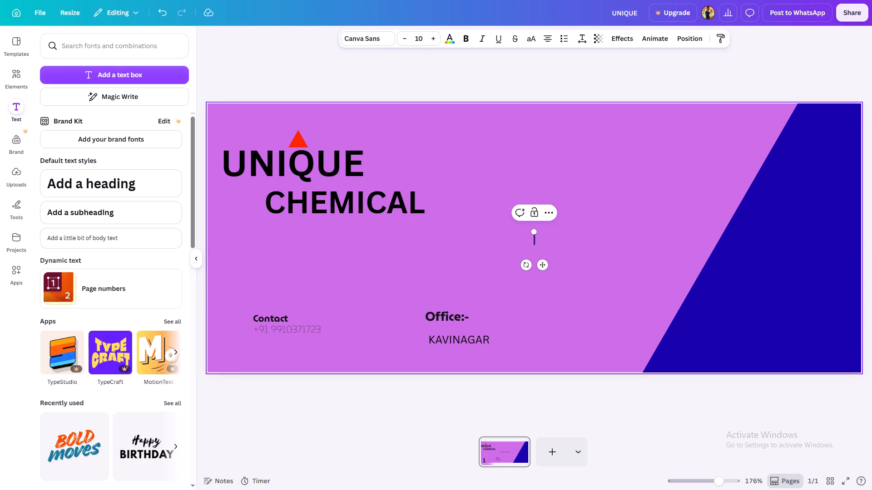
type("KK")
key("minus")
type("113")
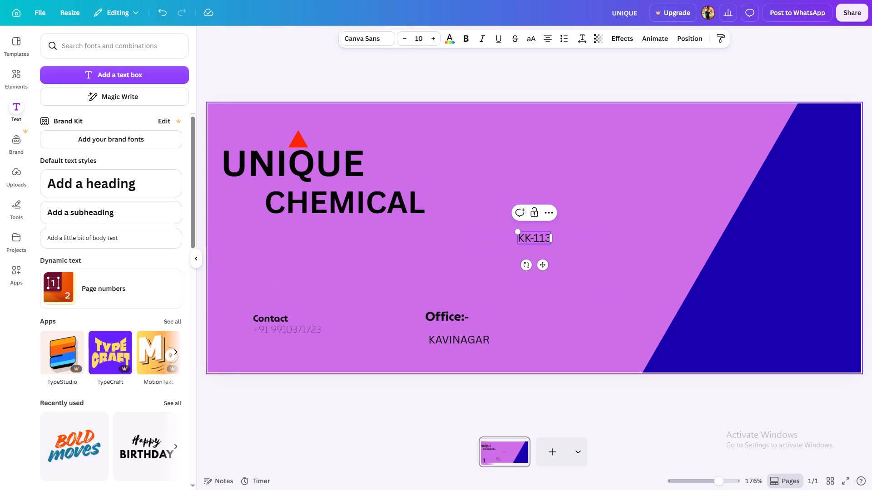
left_click(628, 252)
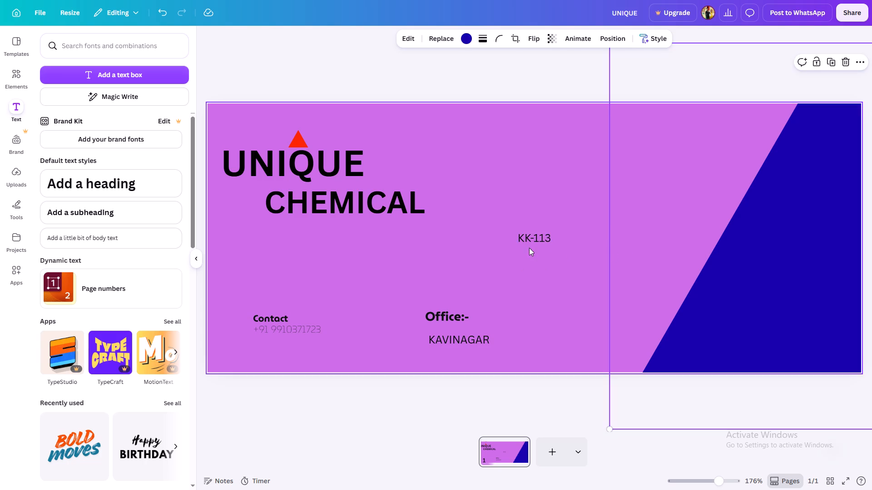
left_click(539, 236)
left_click_drag(539, 236, 459, 326)
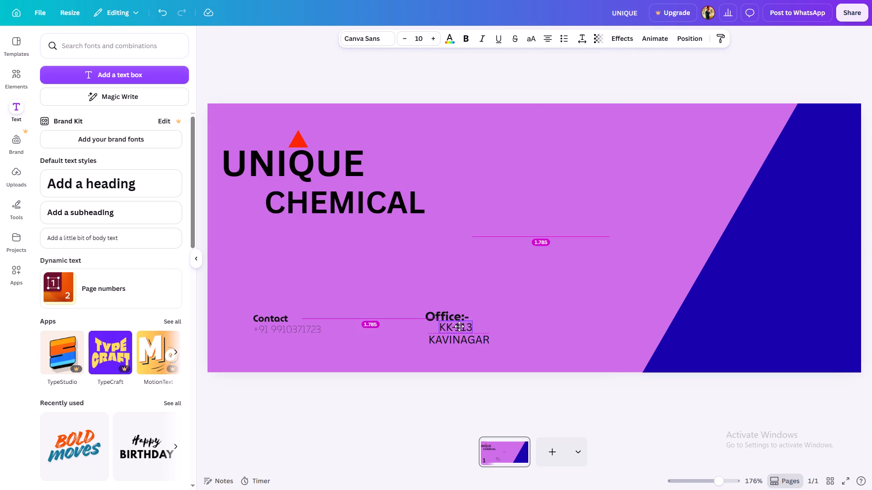
left_click_drag(459, 326, 458, 327)
Shift the locality line so its left edge aligns with the unit number above it.
left_click_drag(464, 341, 474, 341)
left_click(562, 302)
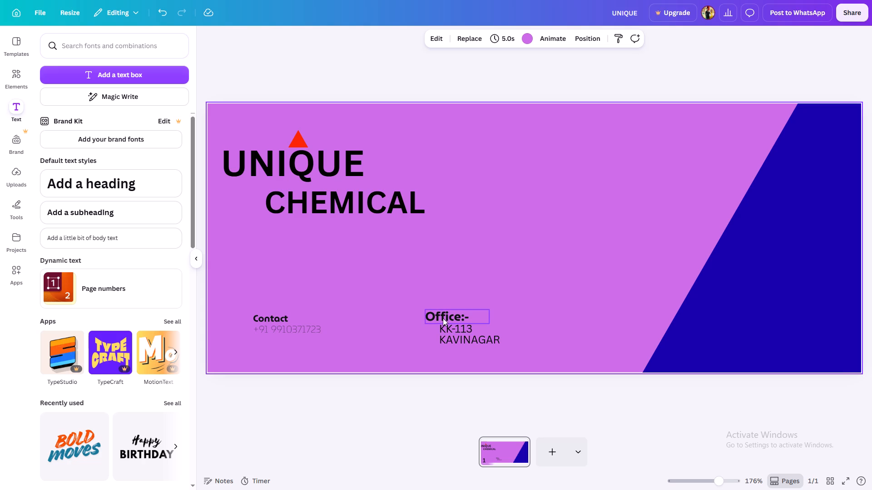
Delete the thin phone-number text beneath the Contact heading.
left_click(312, 328)
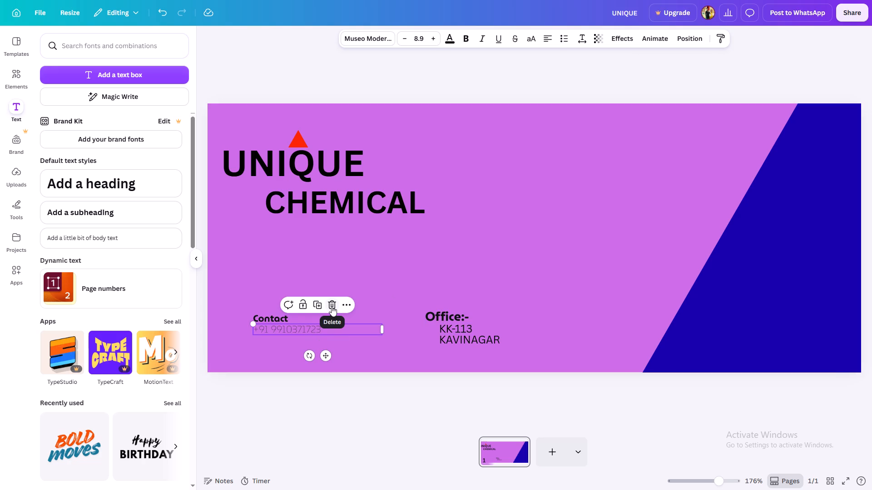
left_click(382, 353)
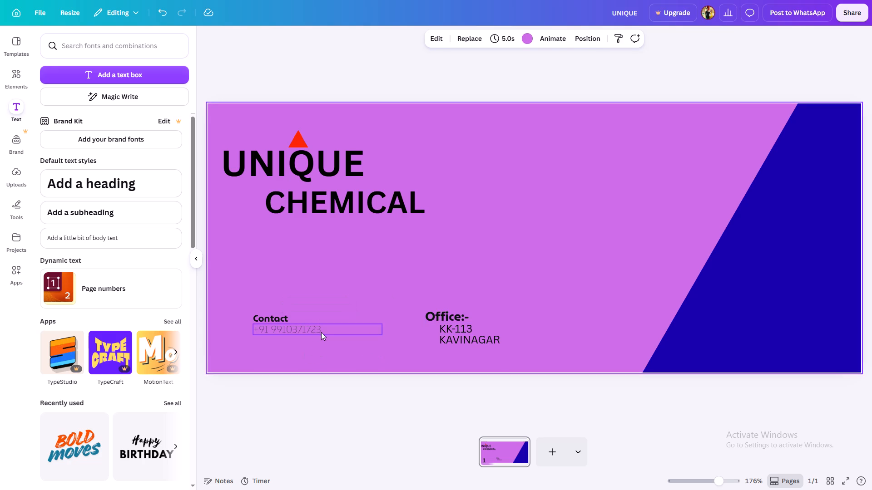
left_click(308, 331)
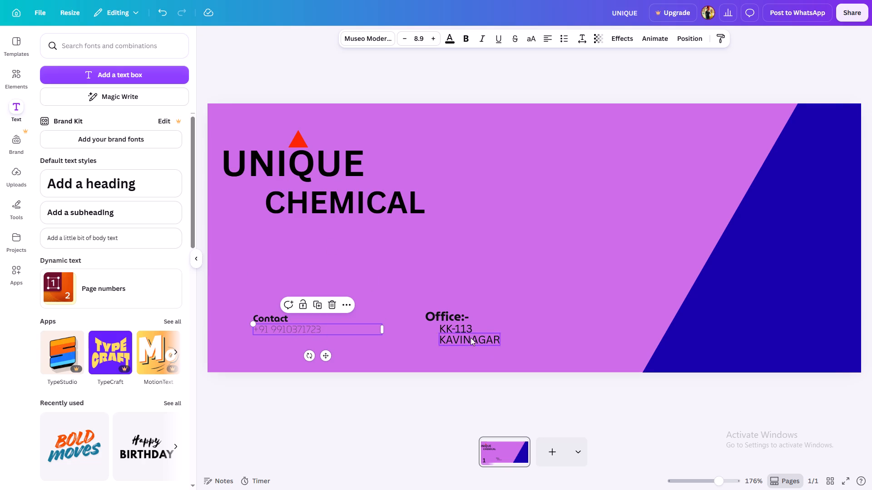
left_click(335, 306)
Append ":-" to the Contact heading.
left_click(287, 317)
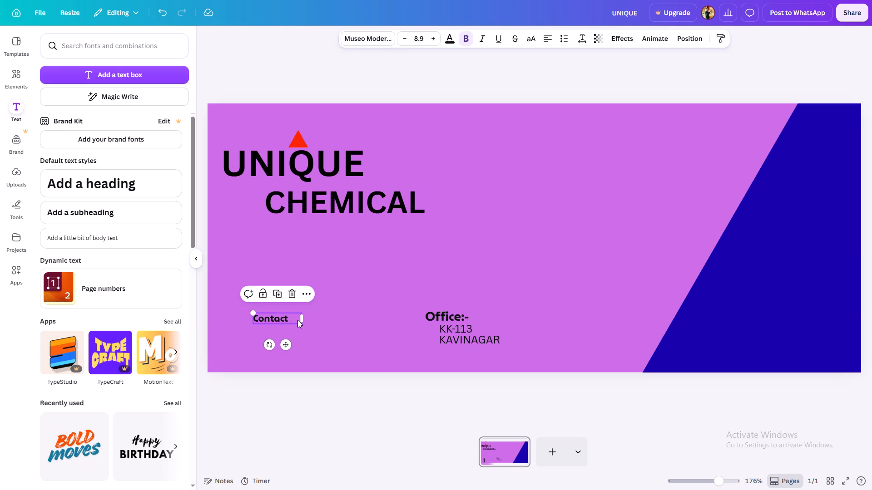
left_click(292, 317)
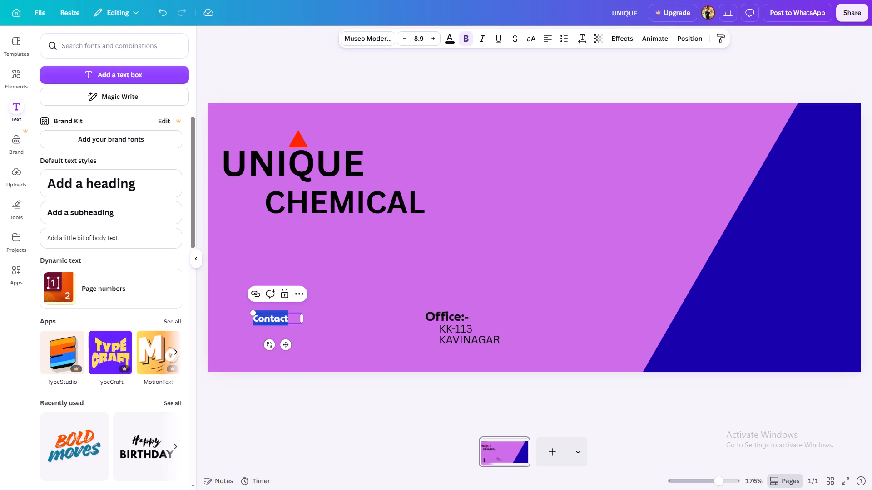
left_click(290, 321)
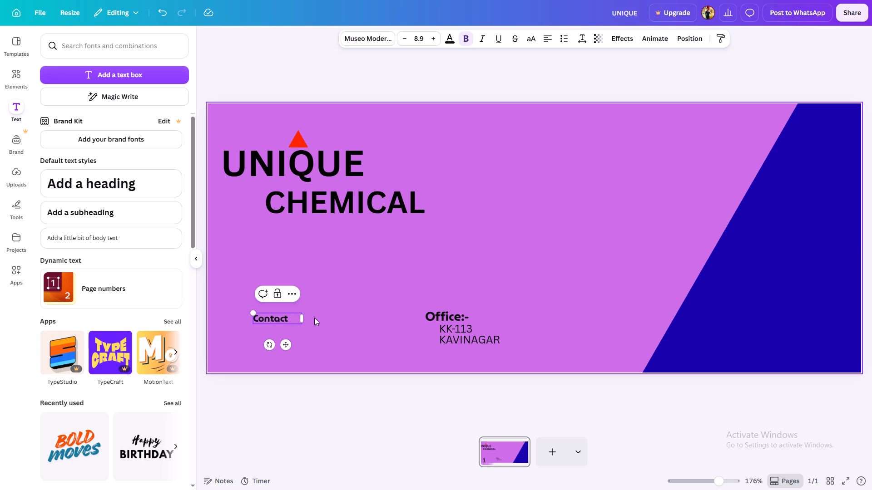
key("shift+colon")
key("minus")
left_click(359, 289)
Add a new body text box to the design.
left_click(129, 239)
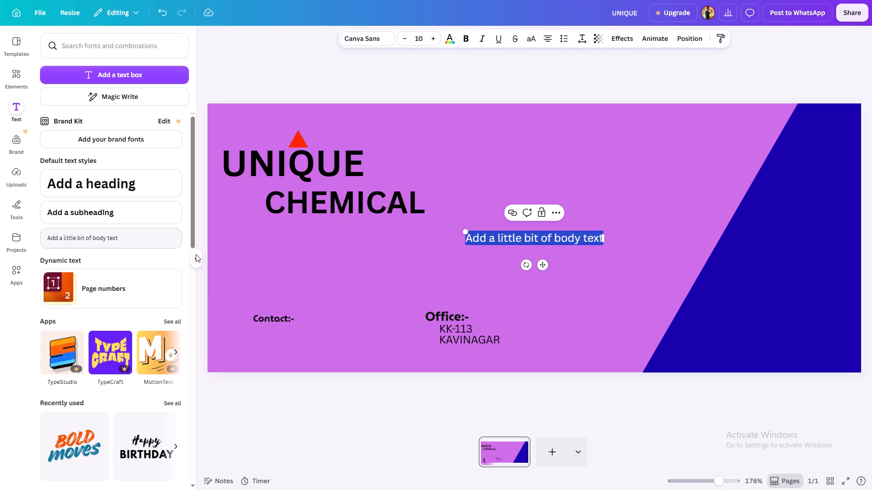
Replace the placeholder in the new body text box with the contact phone number, beginning with "+9".
key("BackSpace")
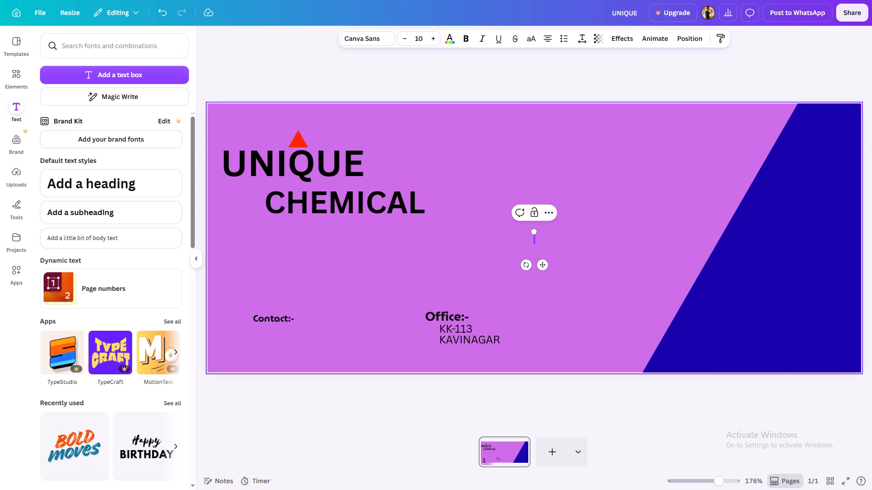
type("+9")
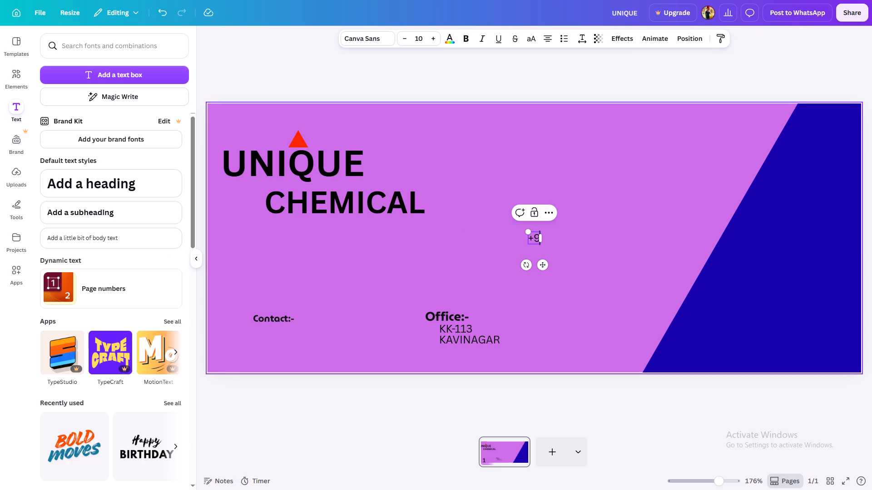
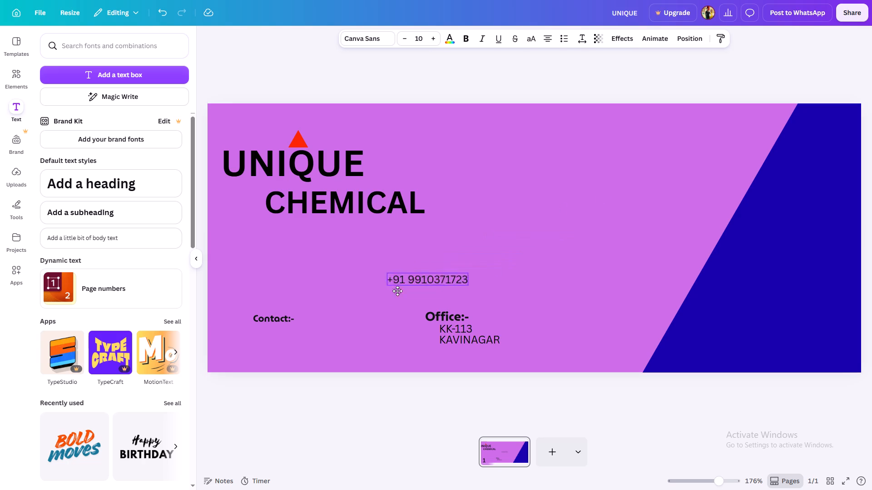
Move the phone number text directly beneath the Contact heading, with their left edges roughly aligned.
left_click_drag(397, 291, 300, 329)
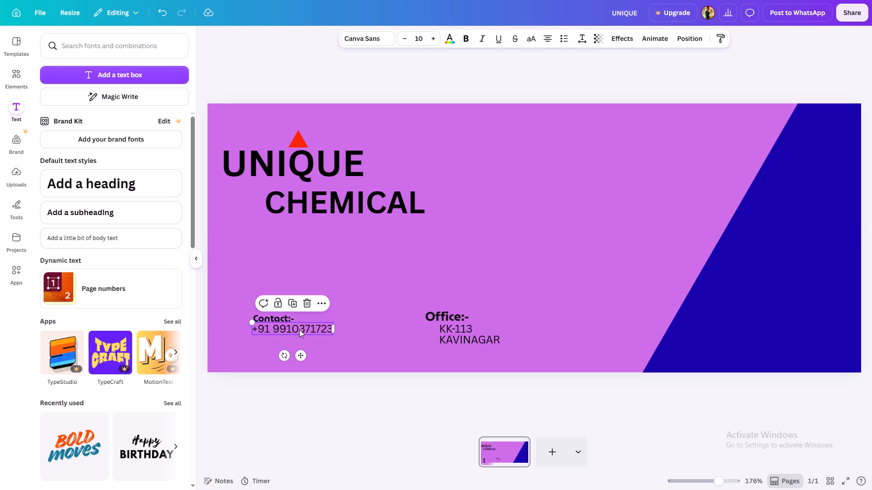
left_click(600, 284)
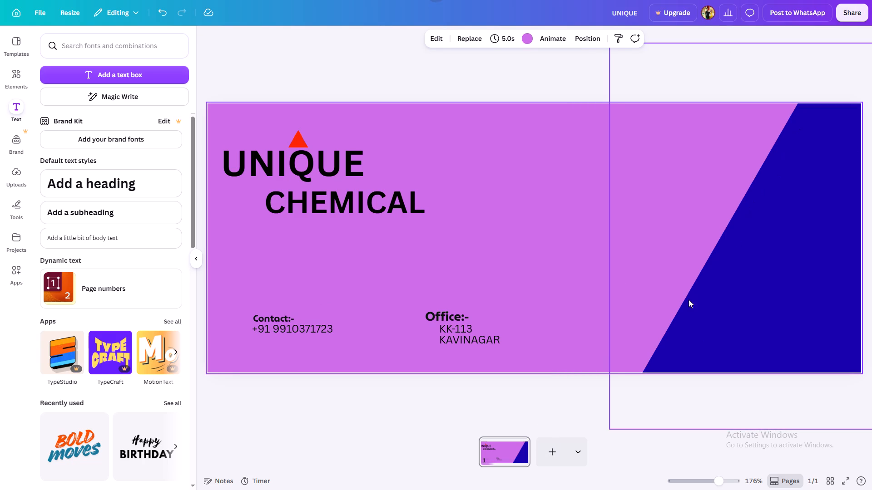
left_click(377, 414)
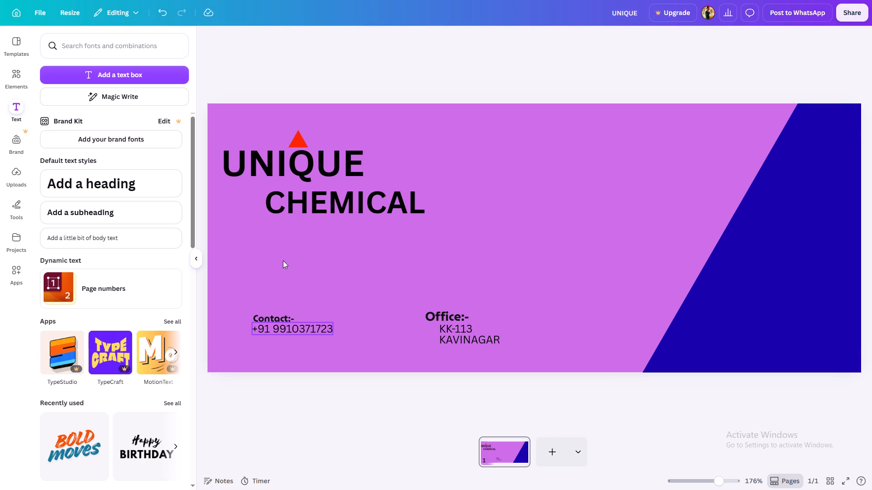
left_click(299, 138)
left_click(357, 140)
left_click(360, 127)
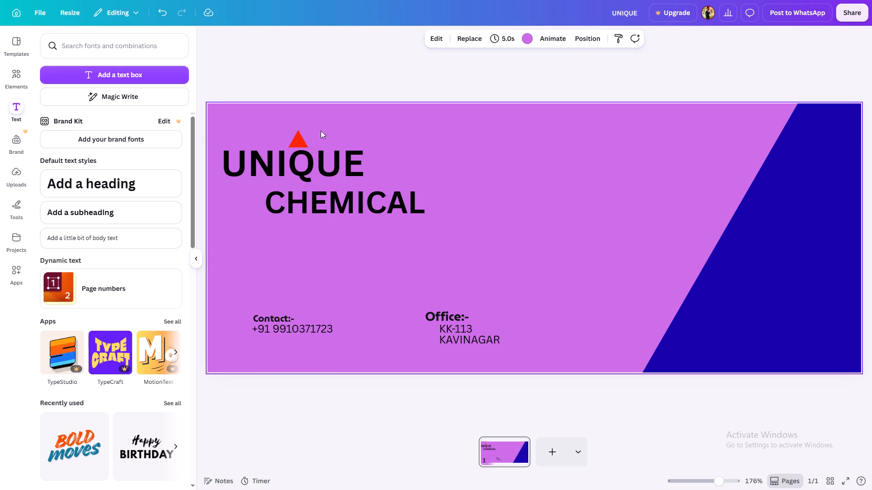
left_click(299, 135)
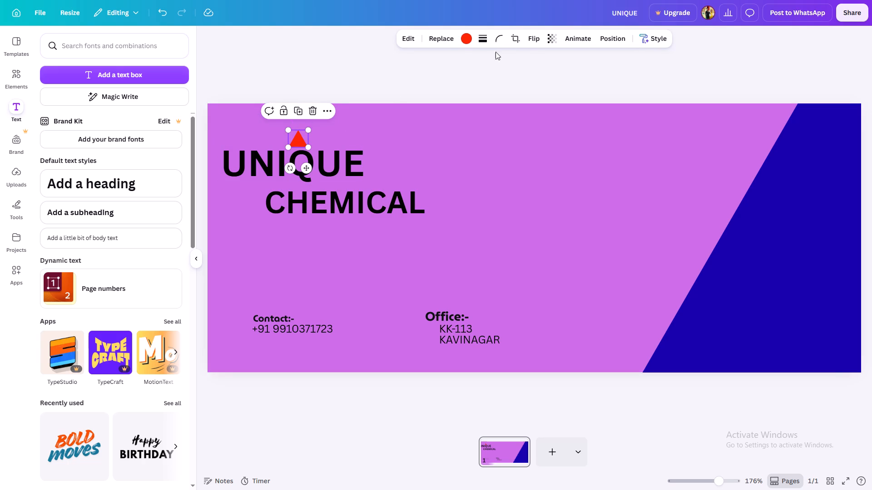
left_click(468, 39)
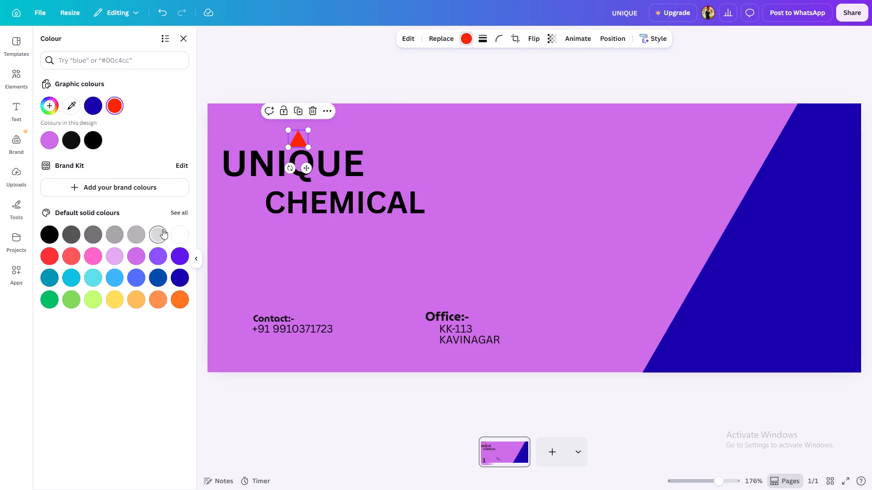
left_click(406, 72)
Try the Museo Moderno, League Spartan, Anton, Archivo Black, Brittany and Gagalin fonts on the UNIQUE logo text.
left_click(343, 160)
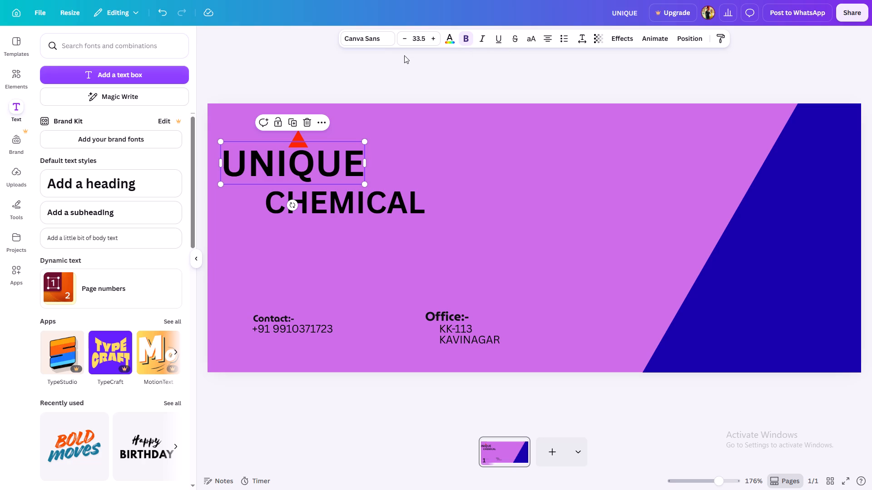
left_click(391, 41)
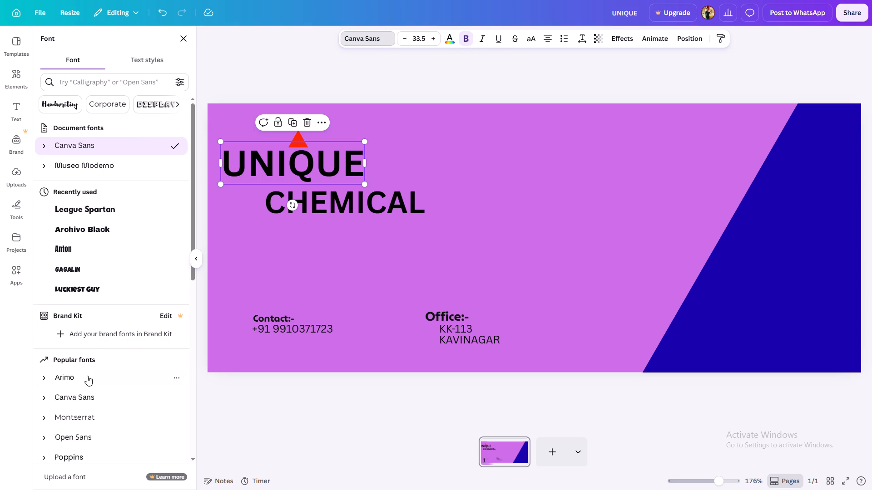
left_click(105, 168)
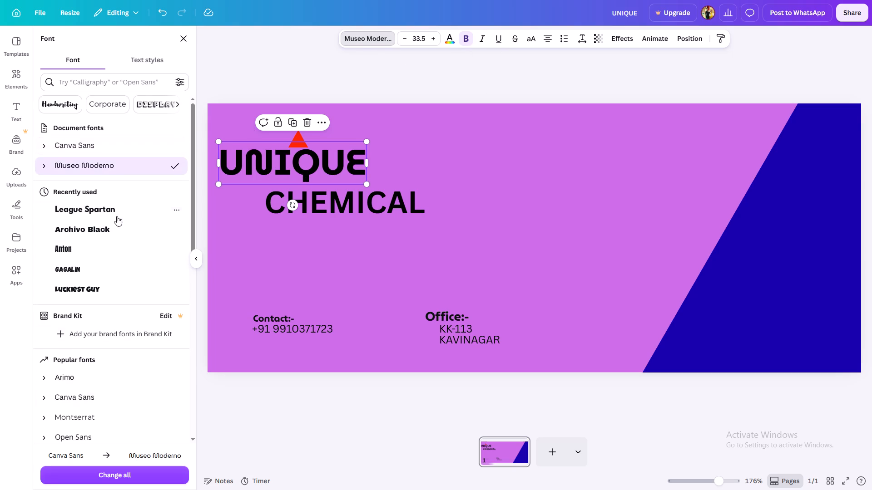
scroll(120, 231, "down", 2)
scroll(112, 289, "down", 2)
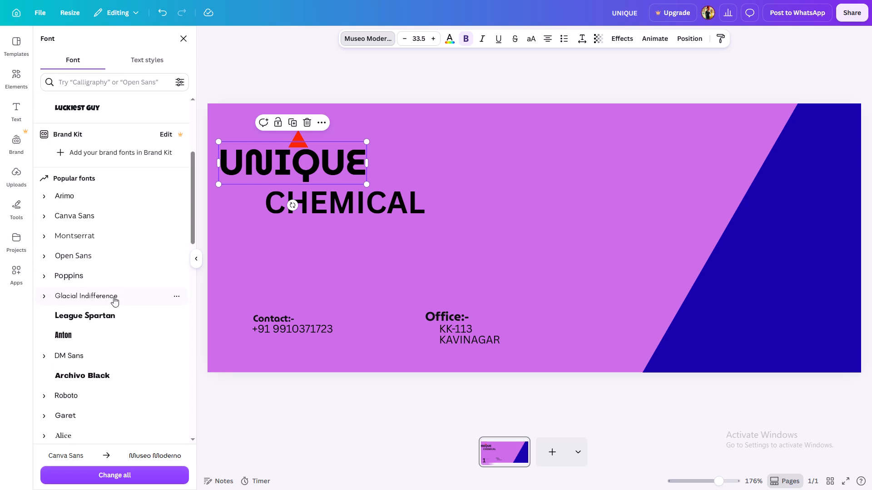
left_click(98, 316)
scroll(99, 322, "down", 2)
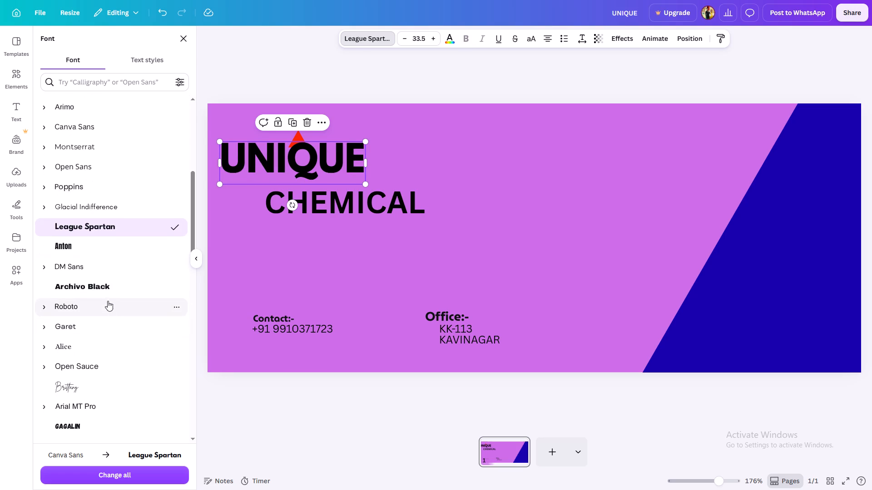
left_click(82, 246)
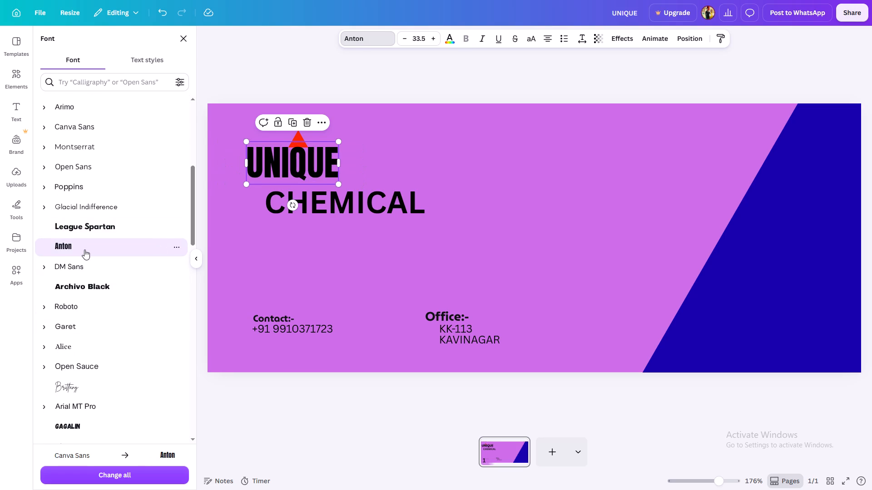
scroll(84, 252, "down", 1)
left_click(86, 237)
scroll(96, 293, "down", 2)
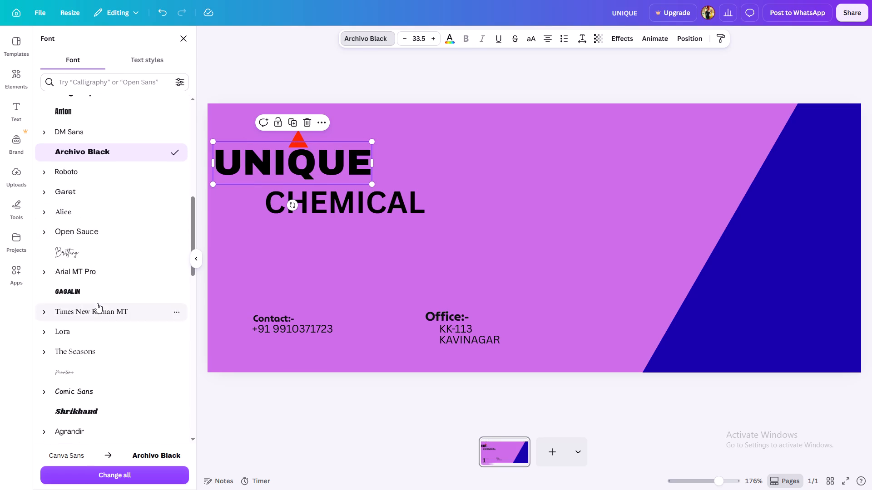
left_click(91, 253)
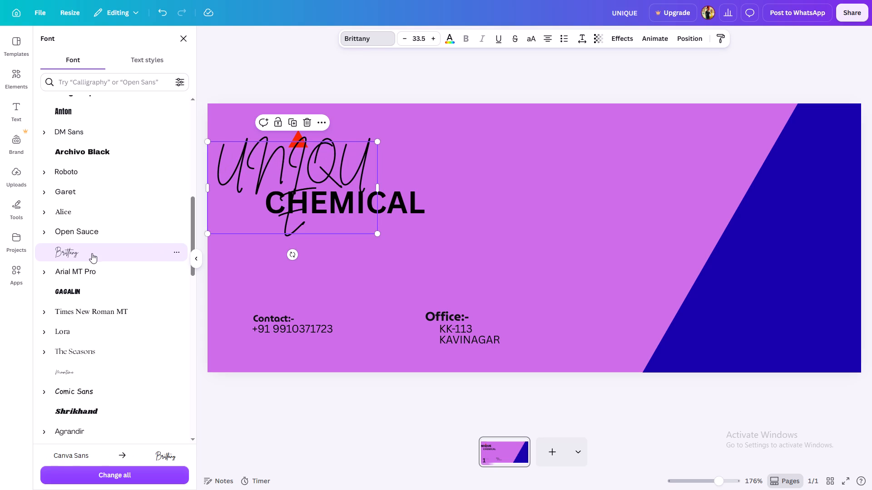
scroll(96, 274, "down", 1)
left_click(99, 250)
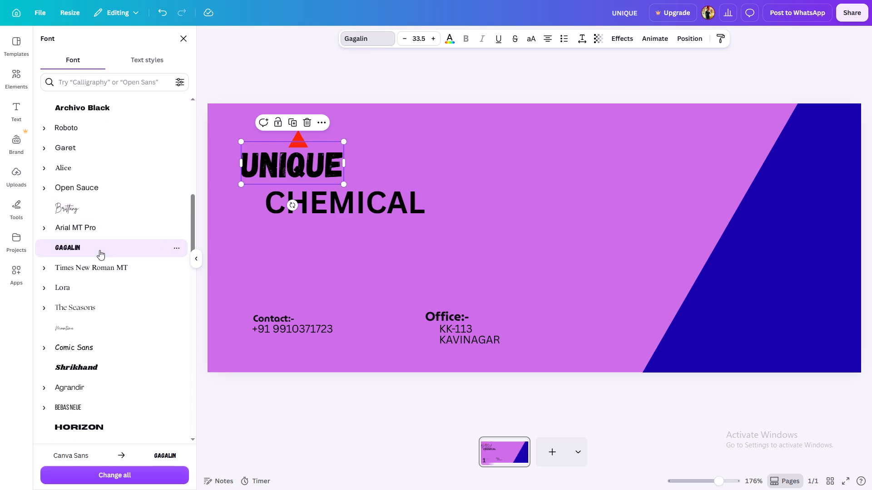
Set the font of the UNIQUE logo text to Shrikhand.
scroll(99, 256, "down", 1)
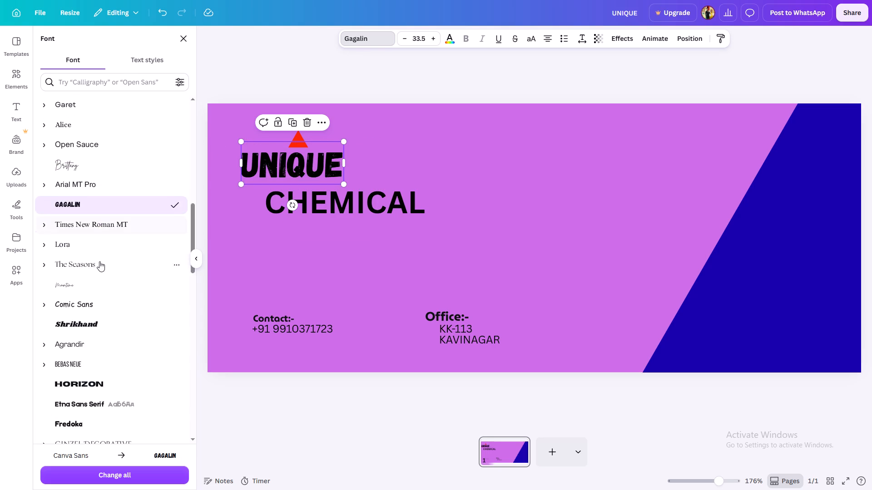
scroll(99, 261, "down", 2)
left_click(105, 235)
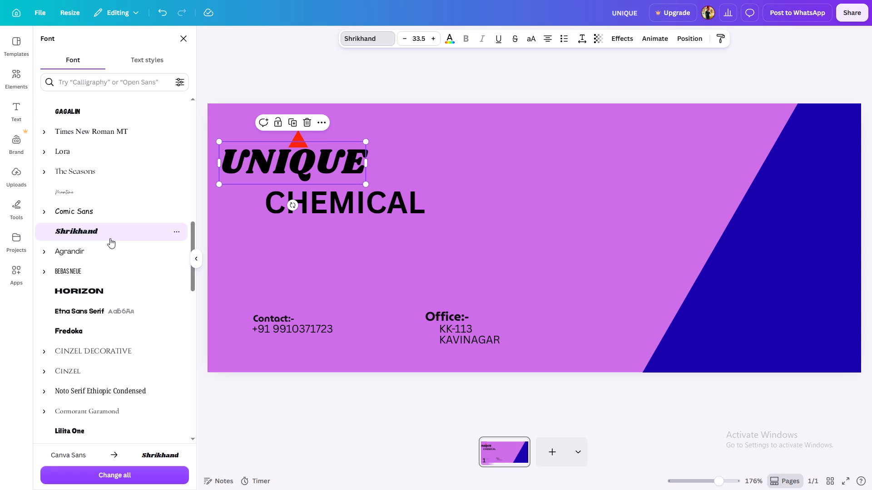
Move the UNIQUE text slightly to the right so it sits more over the CHEMICAL line.
left_click(394, 201)
left_click_drag(276, 167, 283, 168)
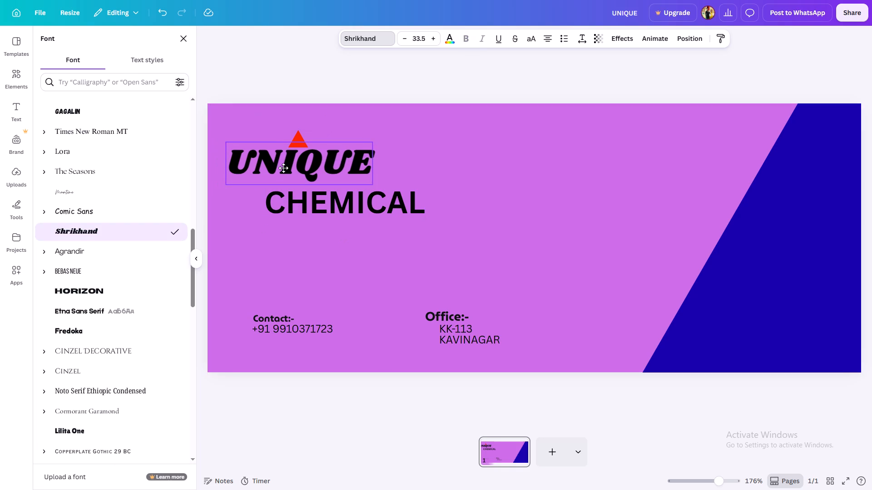
left_click_drag(283, 168, 288, 169)
Move the CHEMICAL text up slightly to close the gap beneath UNIQUE.
left_click(382, 197)
left_click_drag(381, 198, 381, 194)
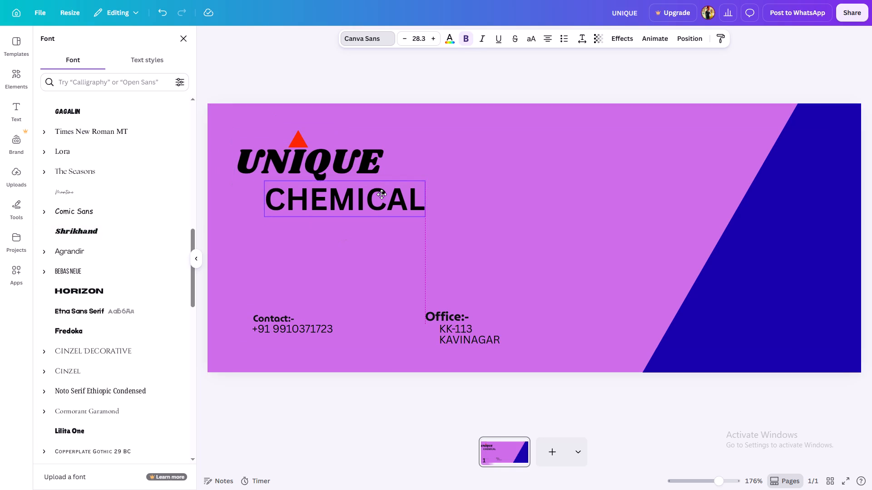
left_click_drag(381, 194, 381, 192)
left_click(486, 176)
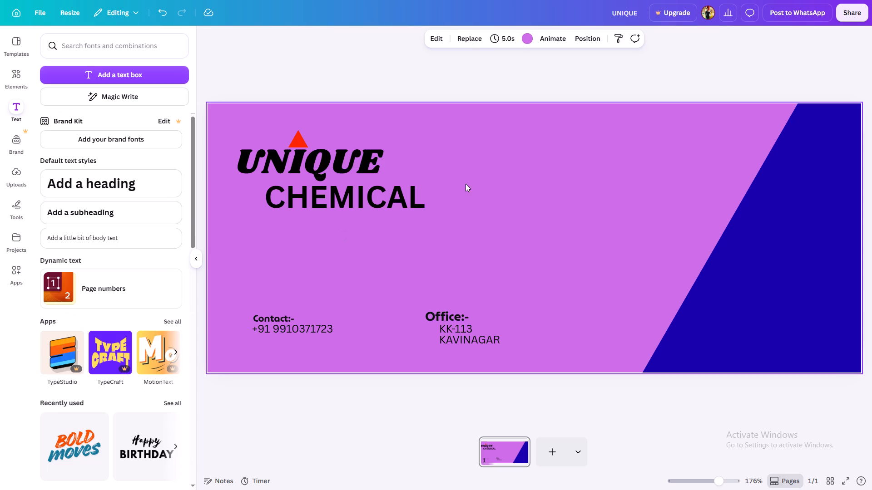
Find the Shrikhand font by searching for SHRI and apply it to the CHEMICAL text.
left_click(356, 200)
left_click(378, 42)
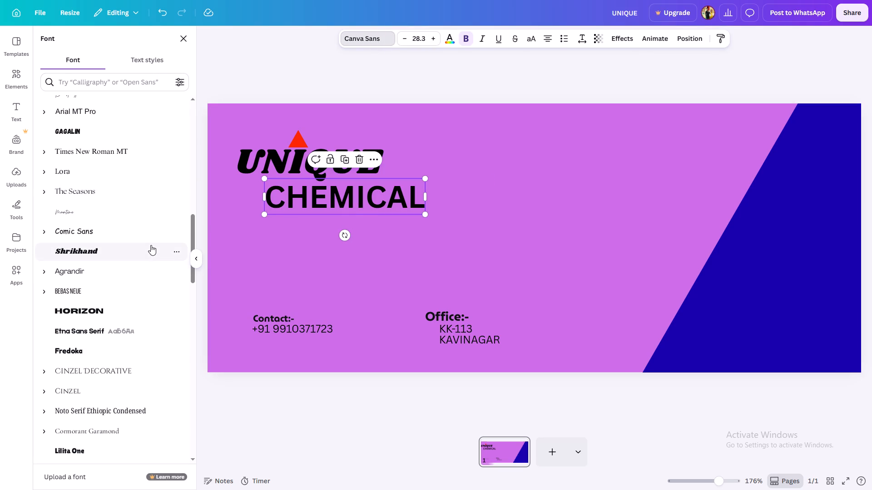
scroll(122, 283, "down", 3)
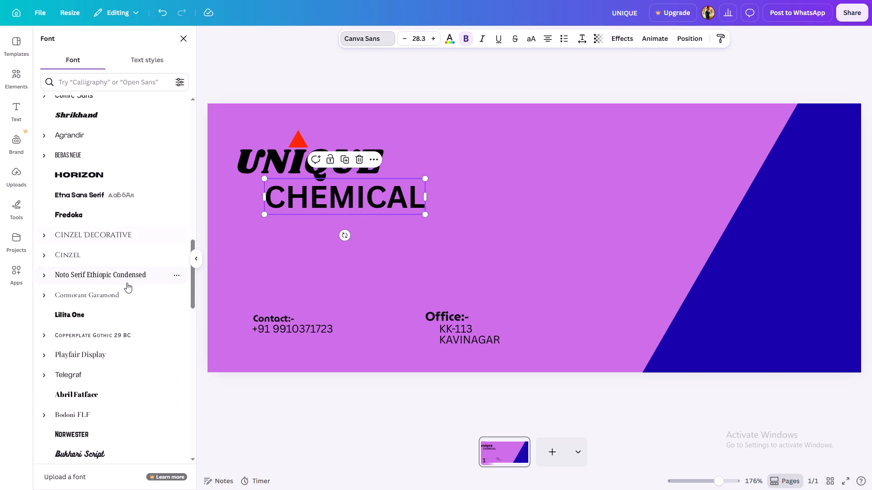
scroll(127, 288, "down", 3)
scroll(113, 242, "down", 2)
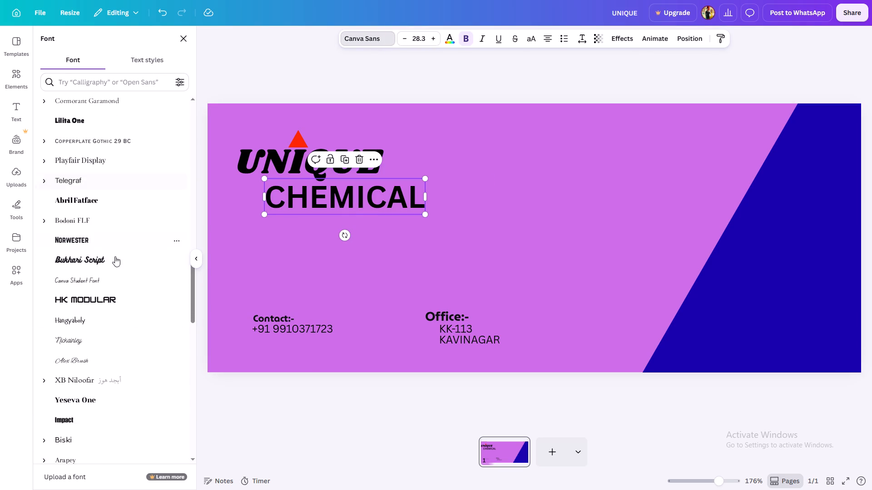
scroll(115, 297, "down", 1)
scroll(90, 333, "down", 1)
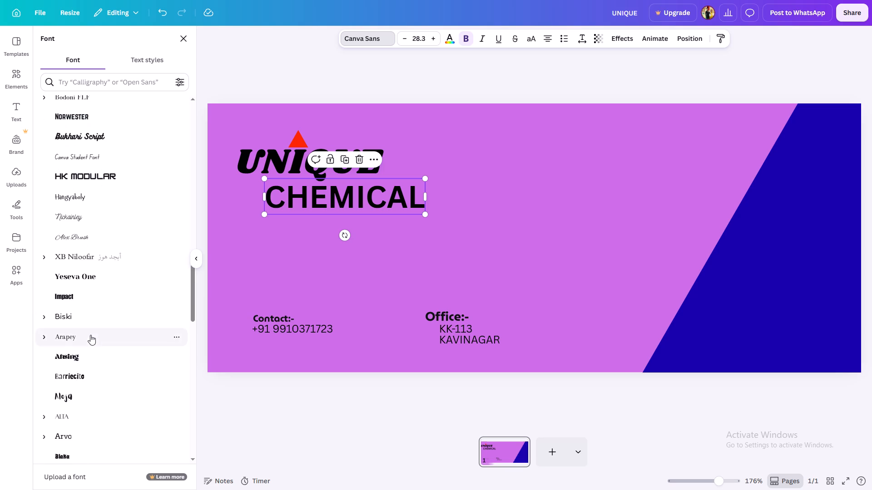
scroll(86, 274, "up", 3)
scroll(90, 234, "up", 2)
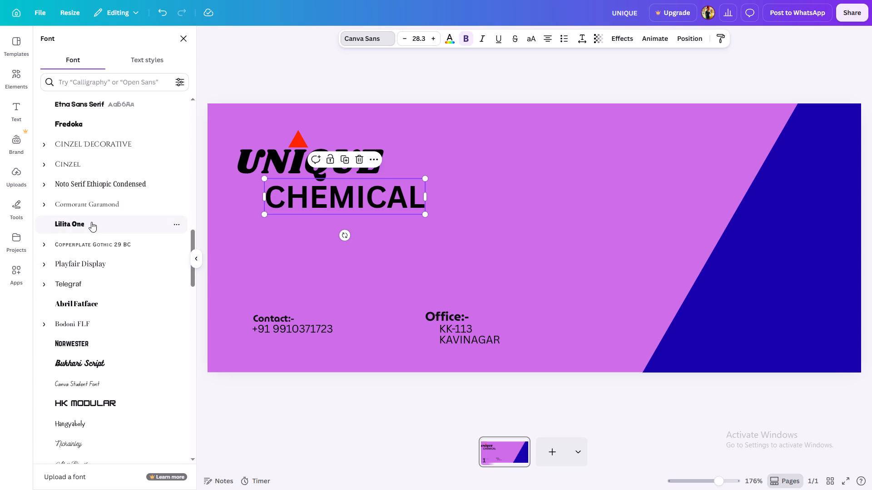
left_click(274, 160)
left_click(313, 191)
left_click(107, 85)
key("s")
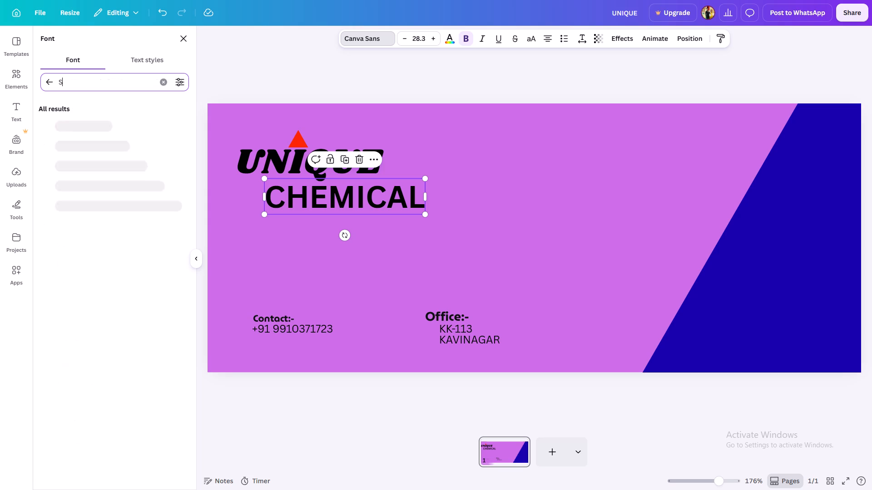
type("HR")
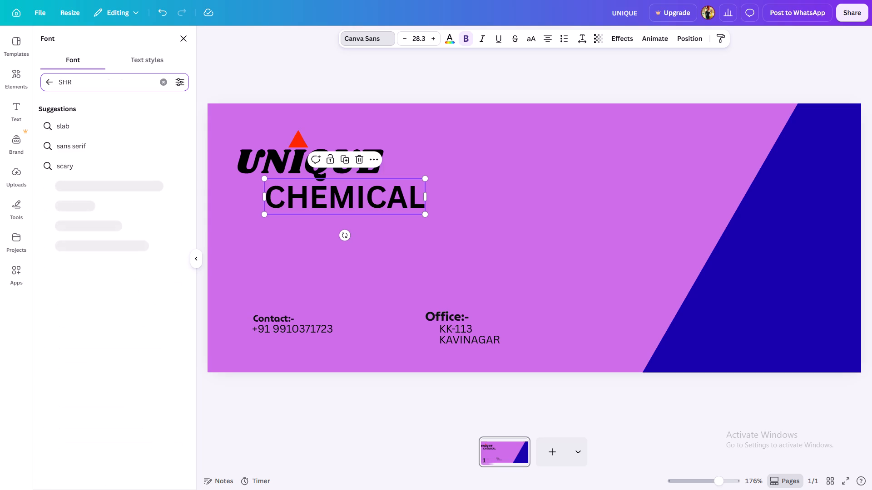
key("i")
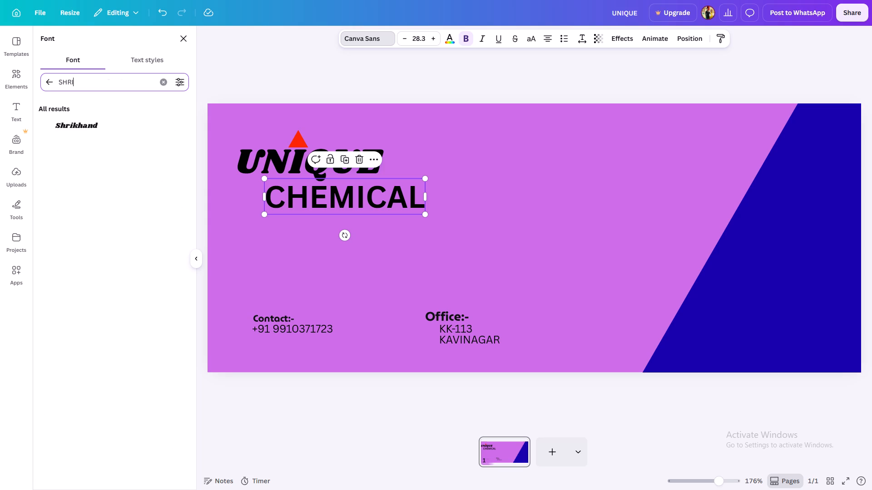
left_click(125, 127)
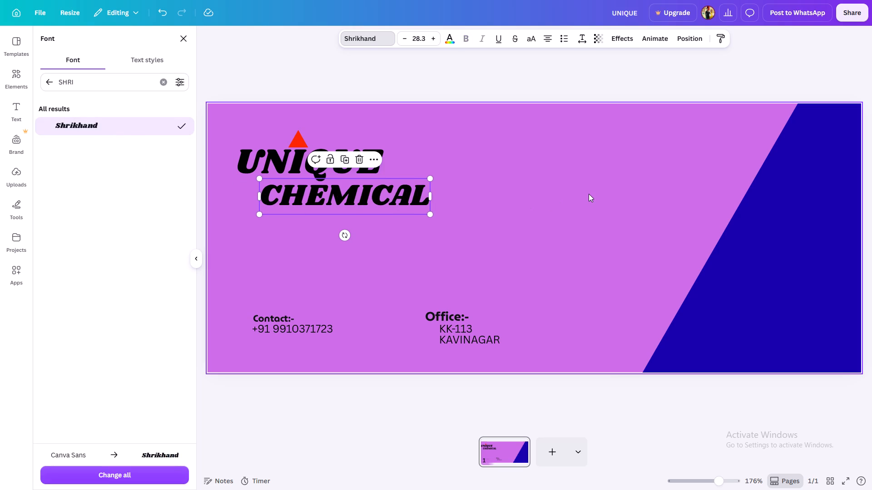
left_click(589, 194)
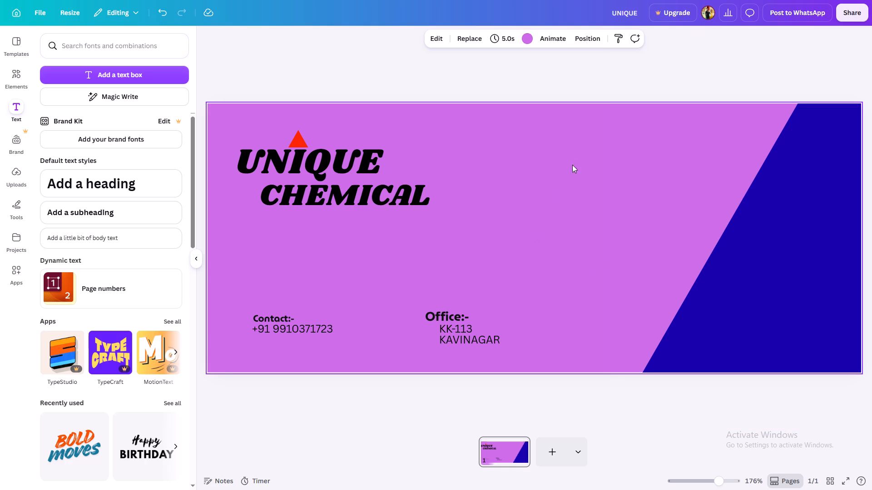
Download the finished design as a PNG file.
left_click(864, 14)
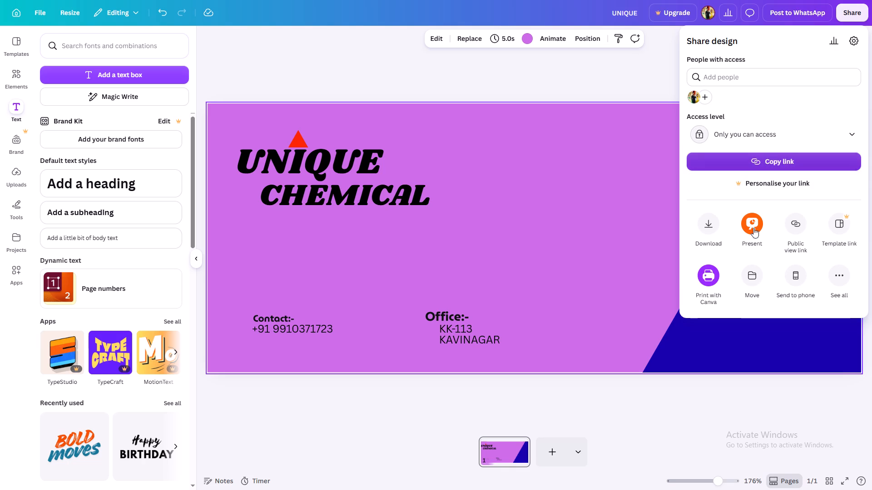
left_click(706, 211)
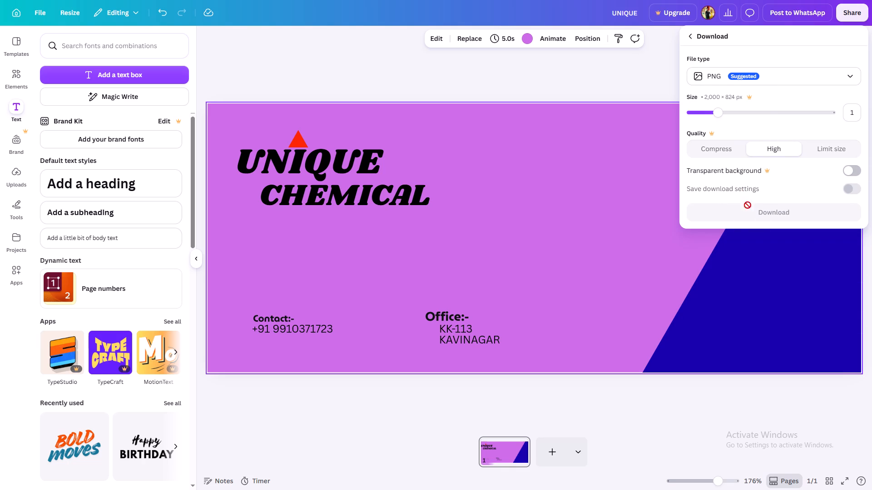
left_click(758, 216)
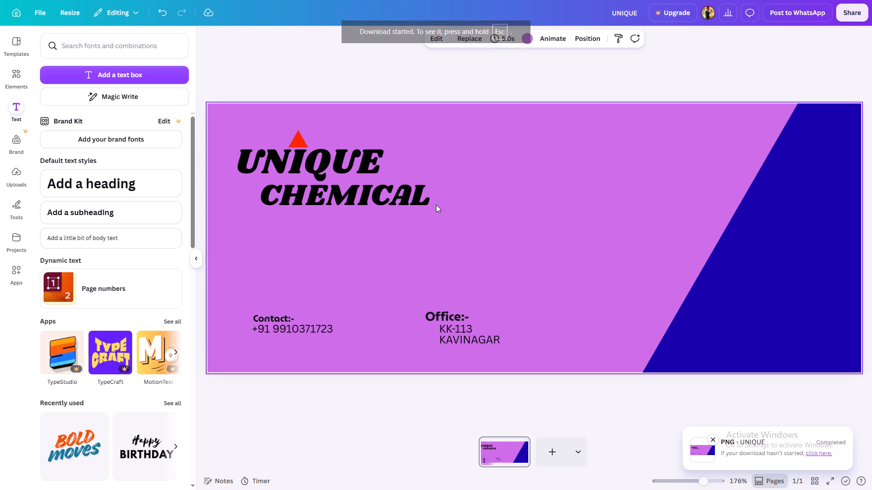
Leave the browser's full-screen view to check the downloaded UNIQUE.png file.
key("Escape")
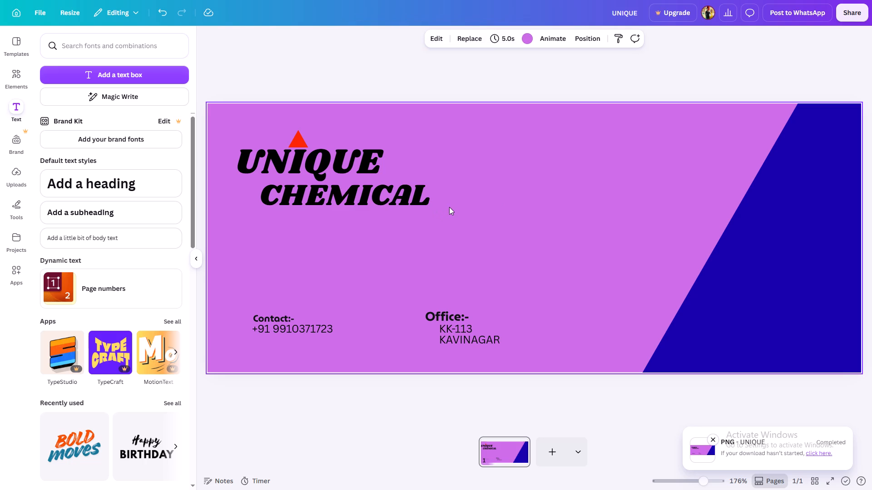
key("Escape")
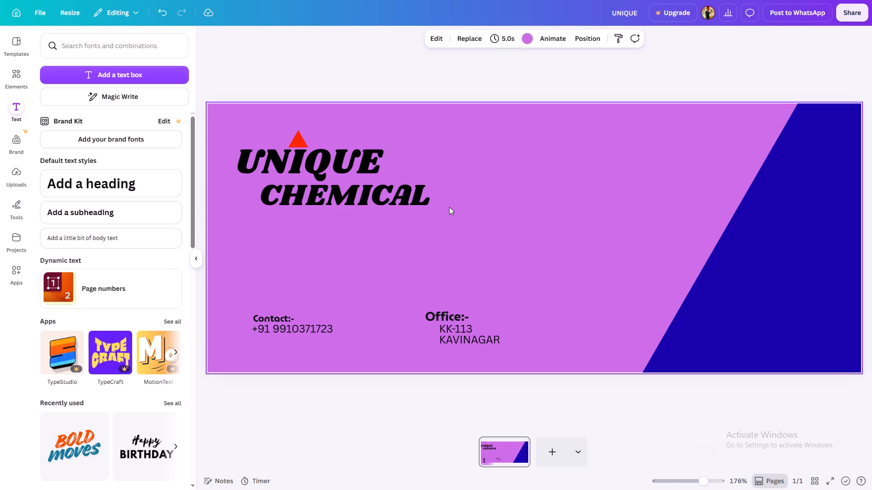
left_click(432, 33)
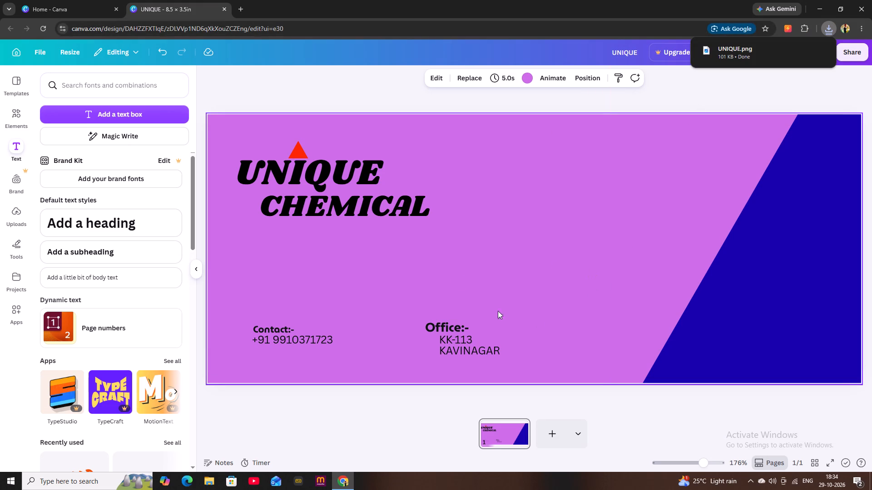
Replace the word CHEMICAL beneath UNIQUE with ENTERPRISES.
left_click(368, 175)
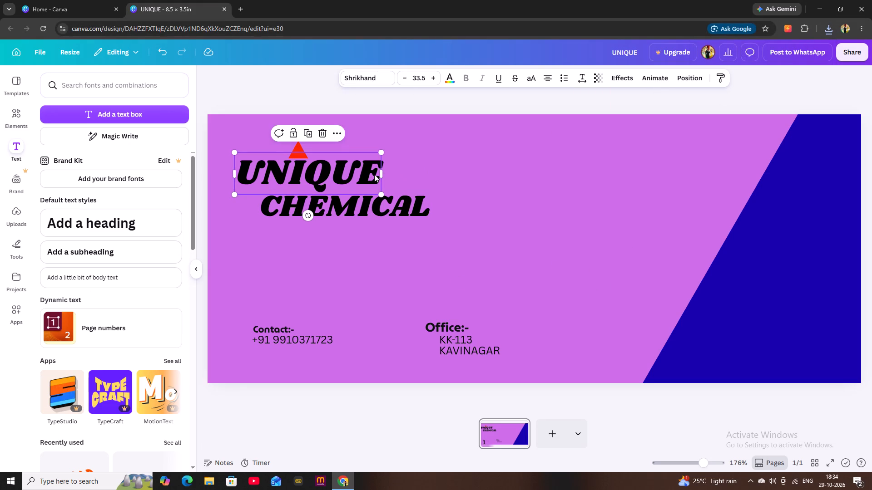
left_click(360, 177)
left_click(395, 206)
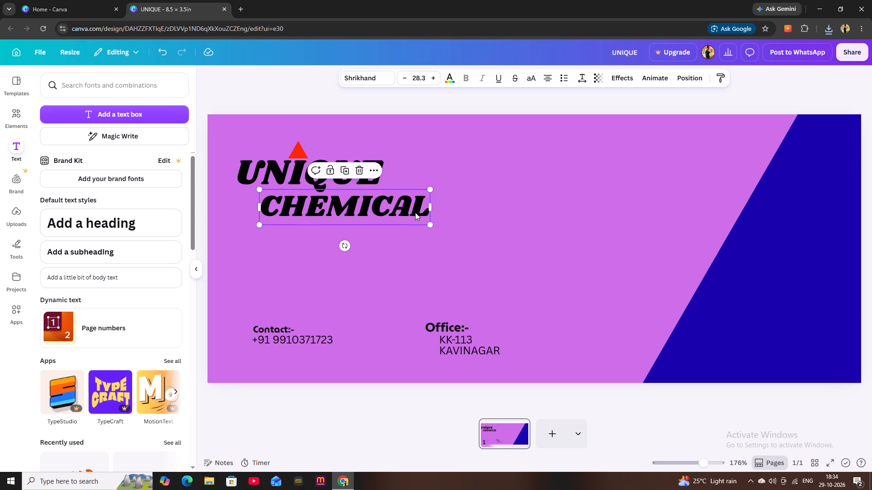
left_click(416, 212)
left_click(422, 212)
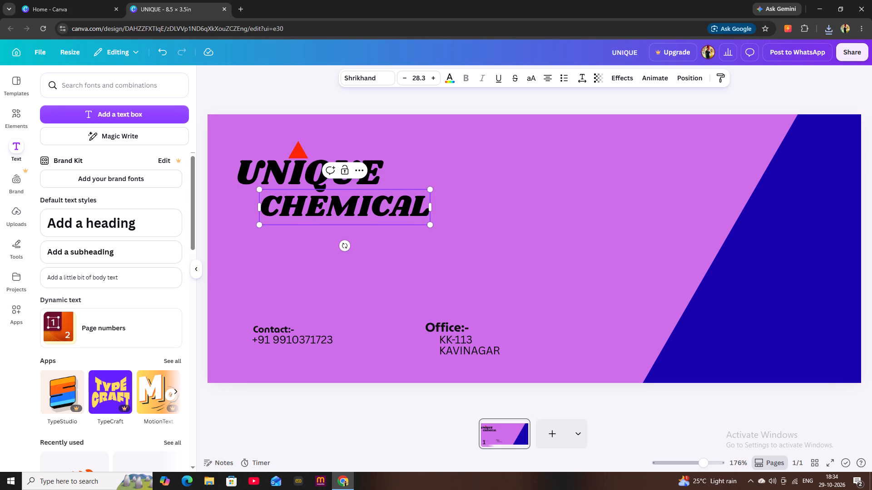
key("BackSpace")
key("BackSpace")
key("BackSpace")
key("BackSpace")
key("BackSpace")
key("BackSpace")
key("BackSpace")
key("BackSpace")
key("BackSpace")
key("BackSpace")
key("BackSpace")
key("BackSpace")
key("BackSpace")
key("BackSpace")
key("BackSpace")
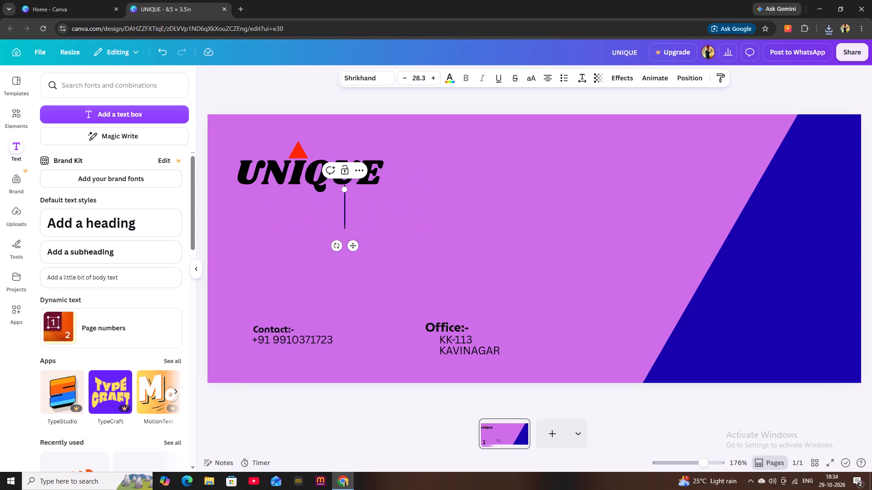
type("ENTER")
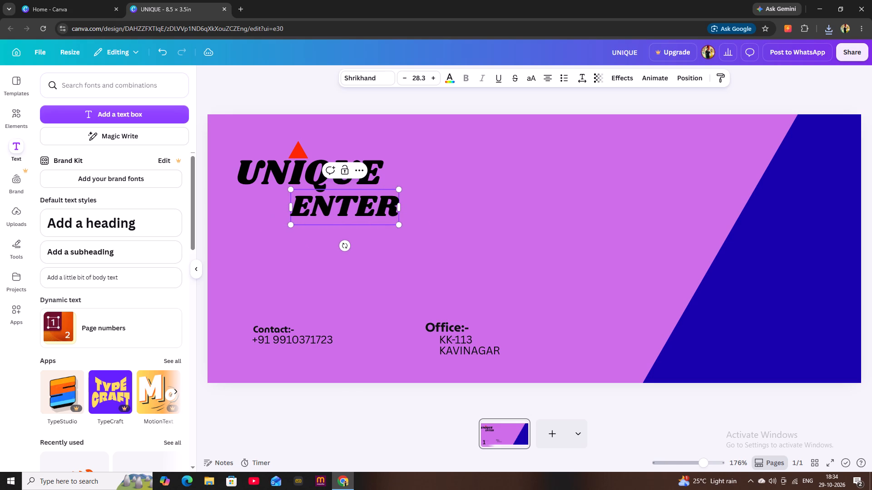
type("PRISES")
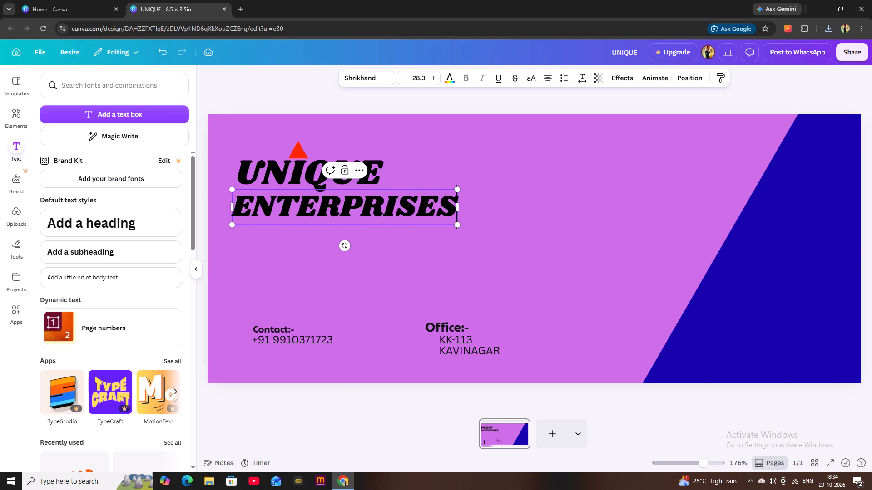
left_click(577, 163)
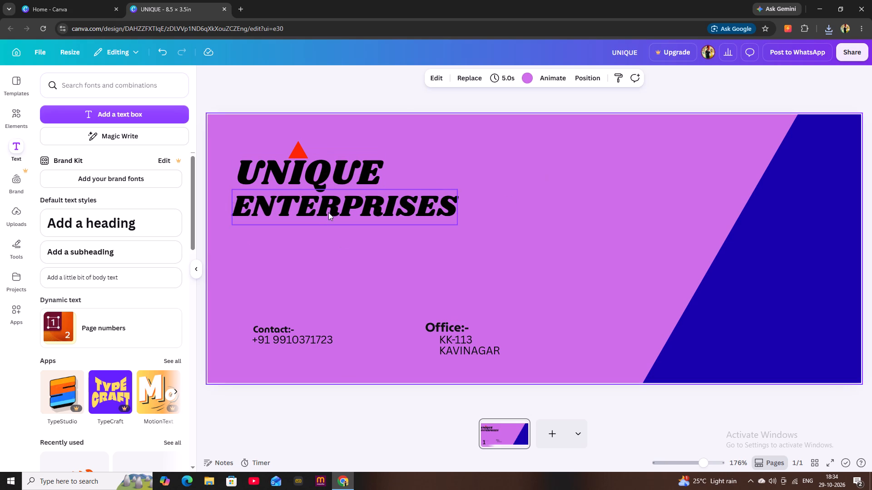
Shift the ENTERPRISES text slightly to the right so it sits indented beneath UNIQUE.
left_click_drag(328, 212, 342, 213)
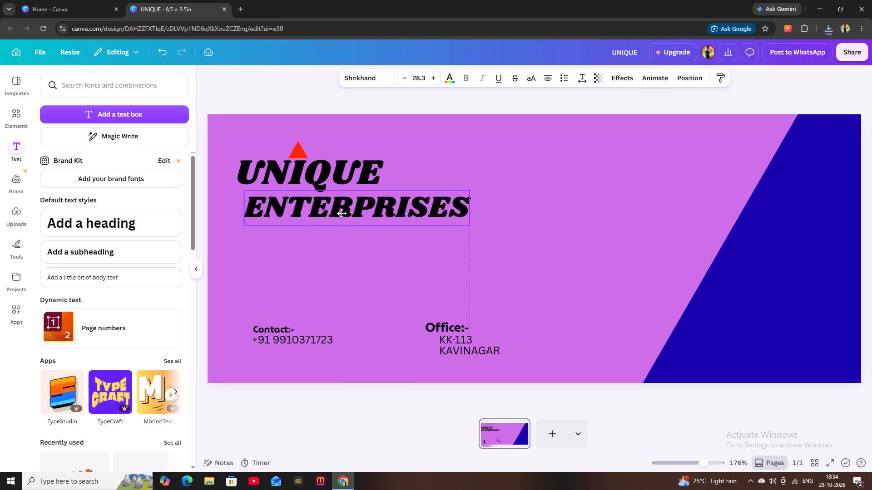
left_click_drag(342, 213, 345, 212)
left_click(575, 203)
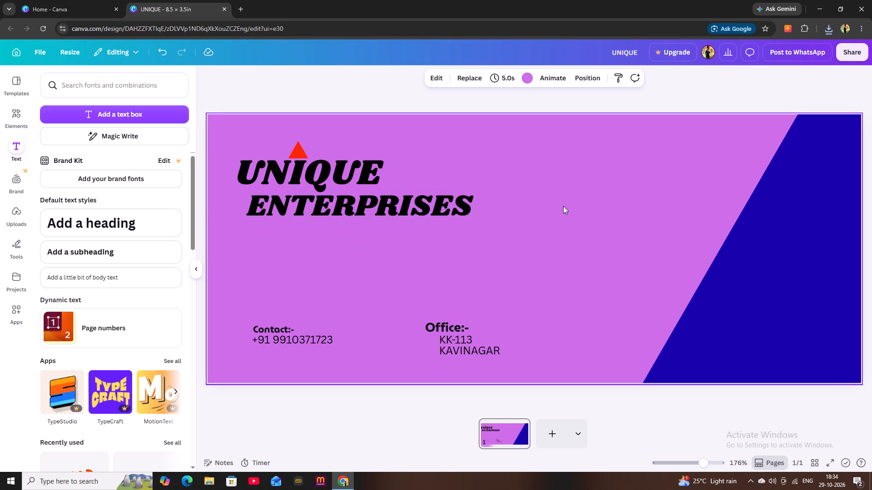
Try coral and sky blue for the page background, and settle on the default light orange.
left_click_drag(565, 191, 572, 182)
left_click(548, 194)
left_click(527, 76)
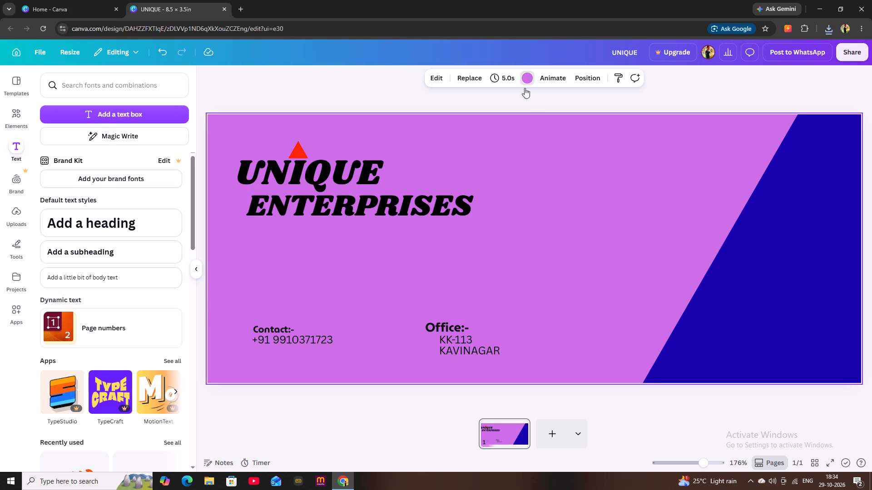
left_click(75, 294)
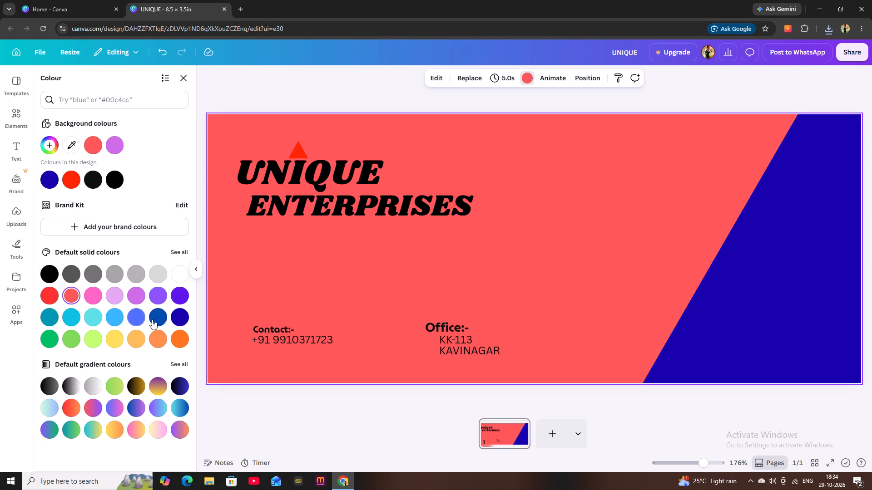
left_click(157, 337)
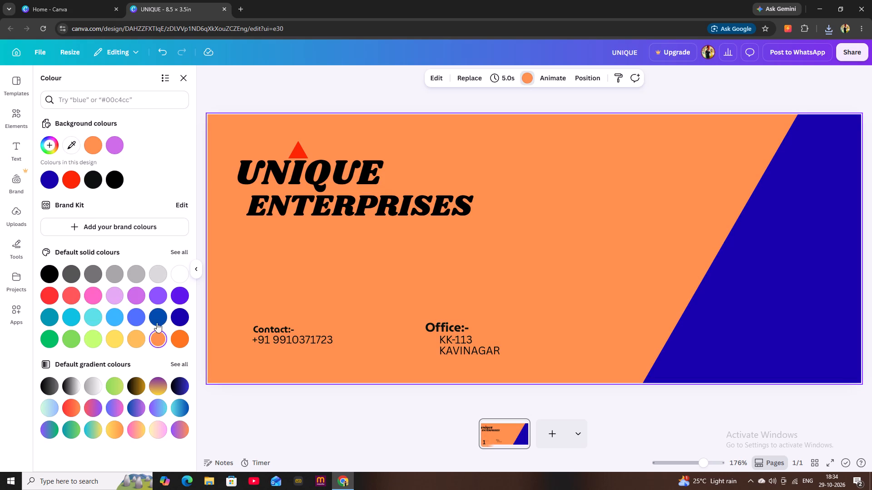
left_click(118, 319)
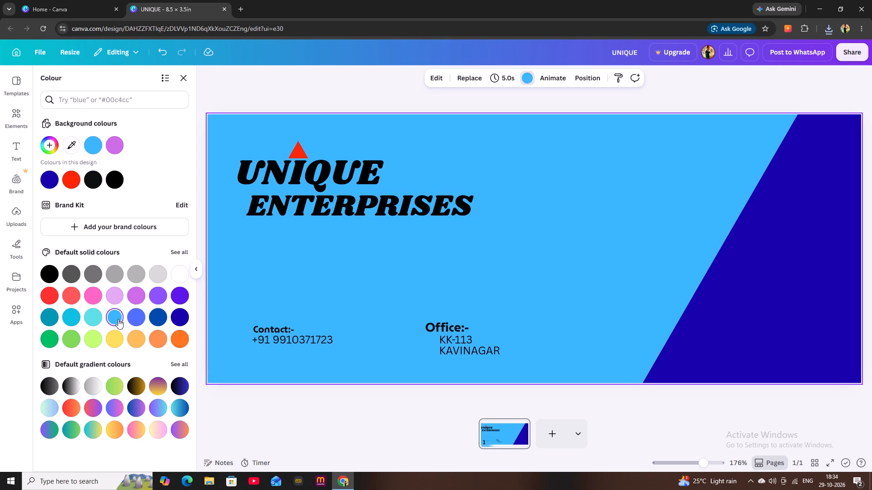
left_click(156, 338)
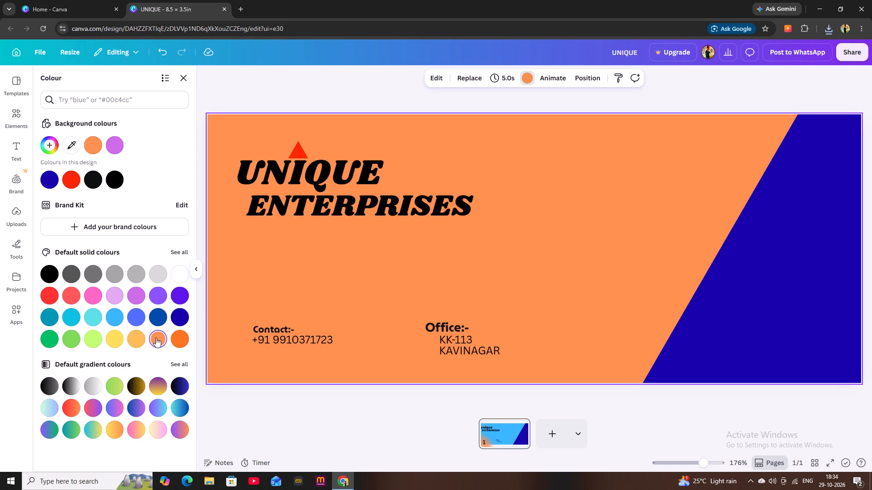
Try several default colours on the dark blue slanted shape, and settle on medium-dark grey.
left_click(823, 325)
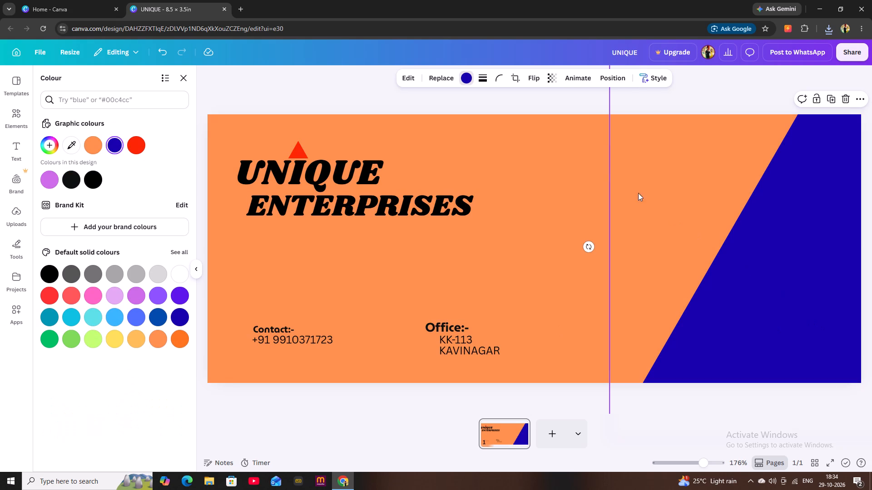
left_click(470, 78)
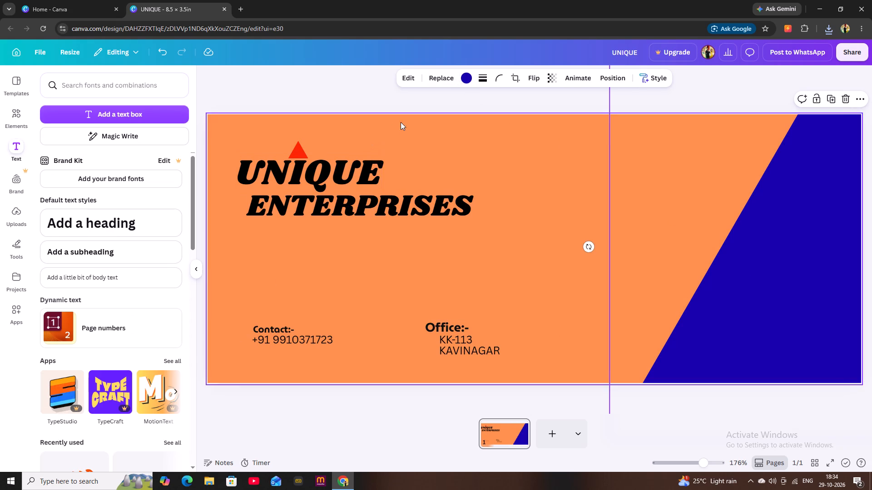
left_click(464, 80)
left_click(92, 320)
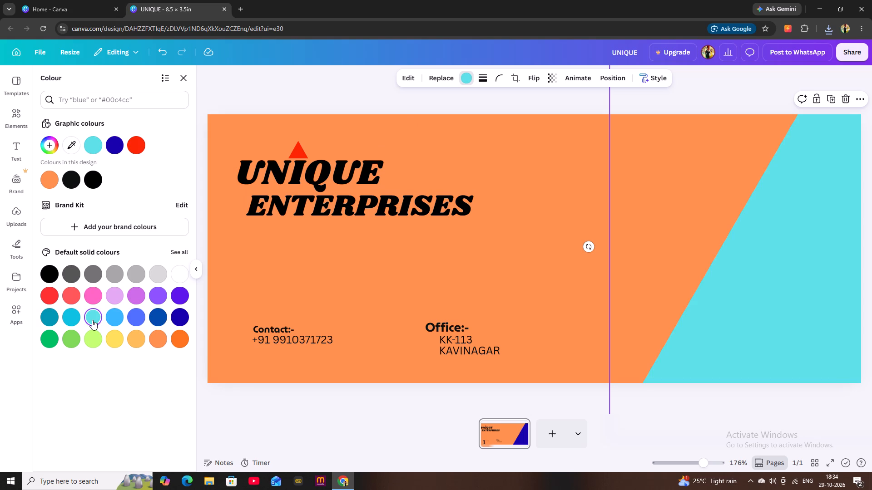
left_click(174, 340)
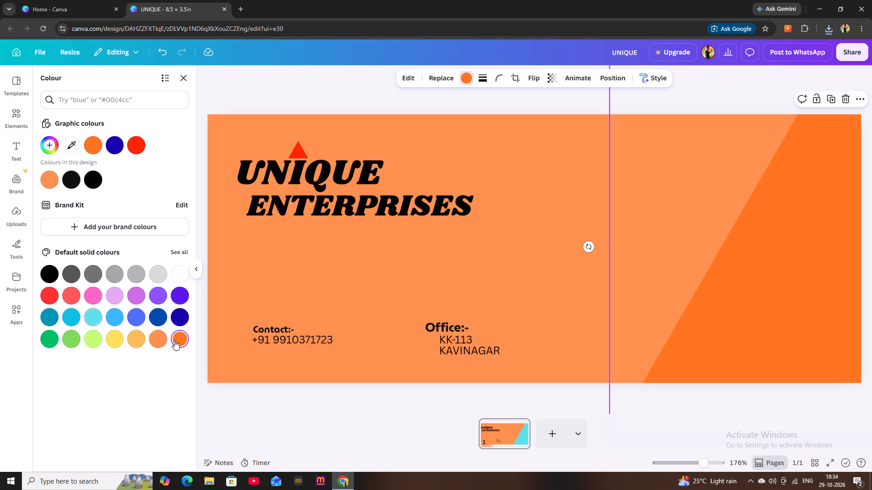
left_click(180, 292)
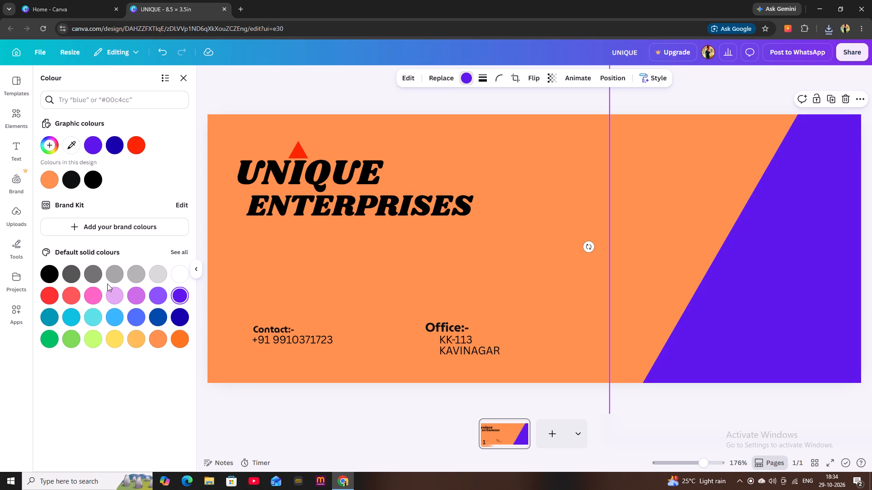
left_click(70, 277)
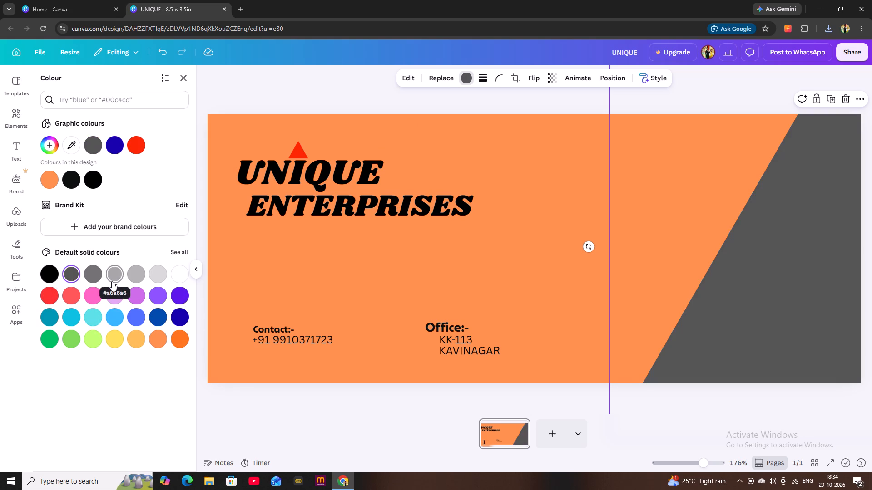
left_click(114, 275)
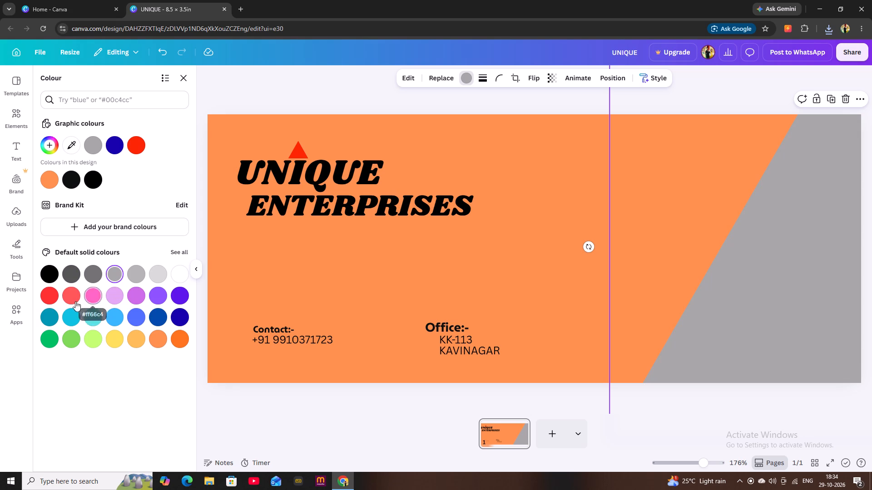
left_click(74, 300)
left_click(142, 274)
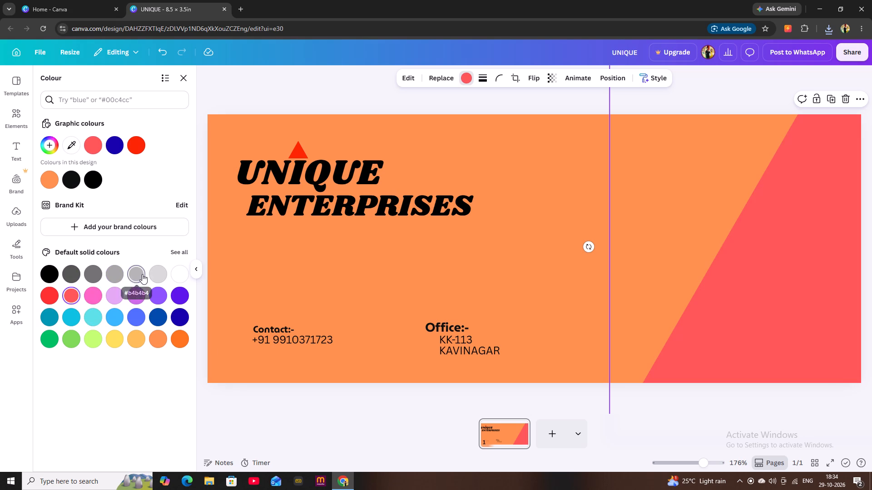
left_click(90, 272)
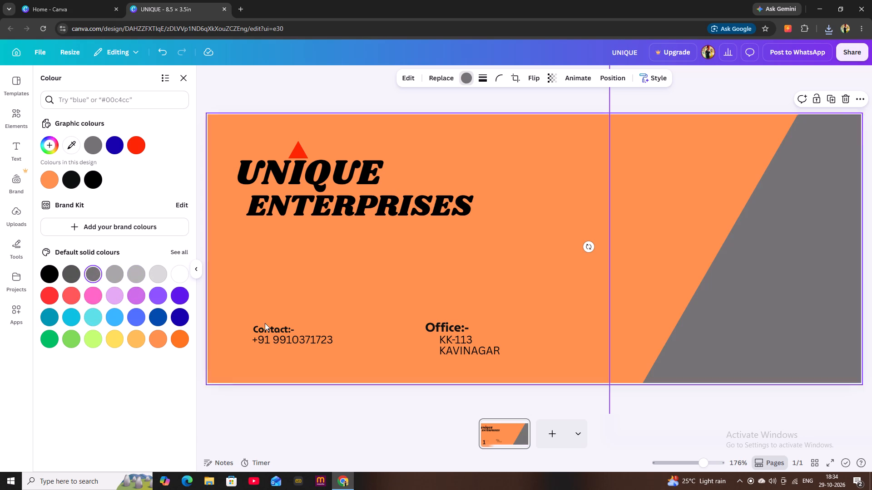
left_click(786, 308)
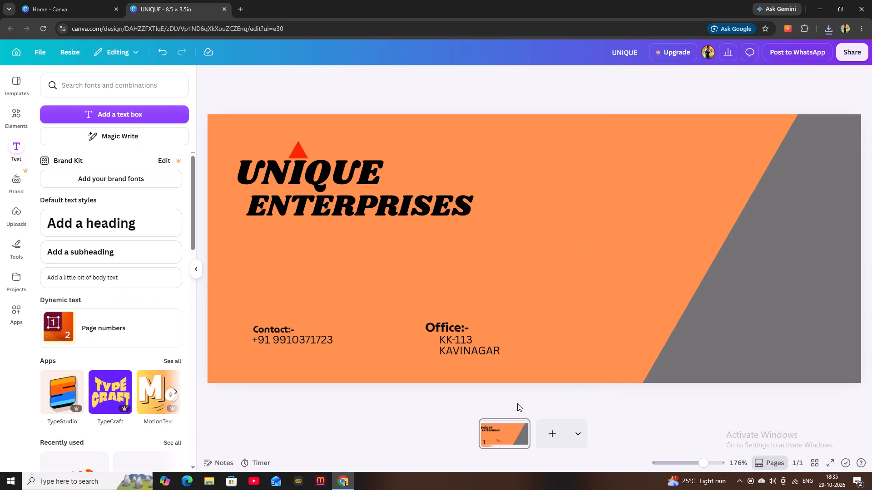
left_click(517, 403)
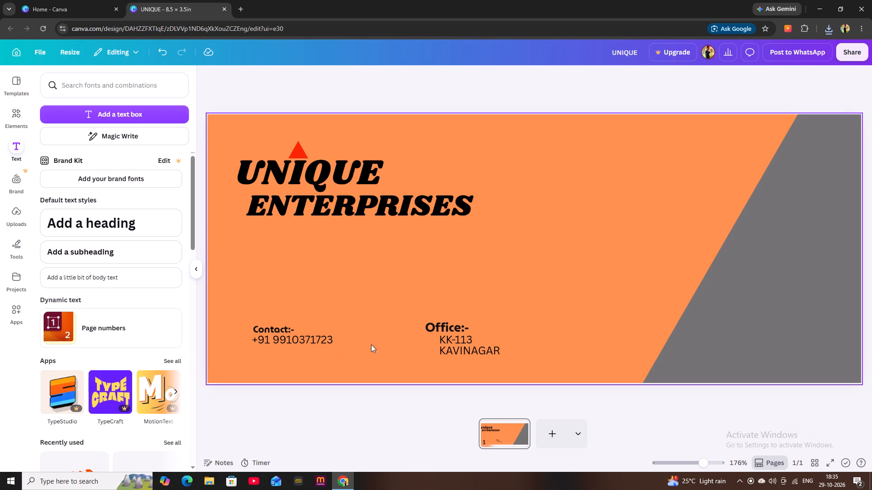
Open the phone number text under Contact for editing.
left_click(339, 339)
left_click(328, 341)
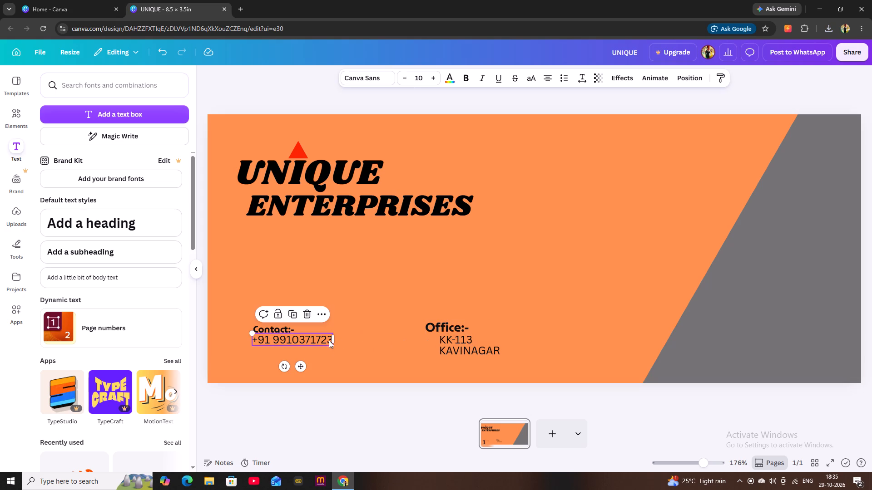
Delete the trailing digits of the phone number under Contact.
left_click(330, 339)
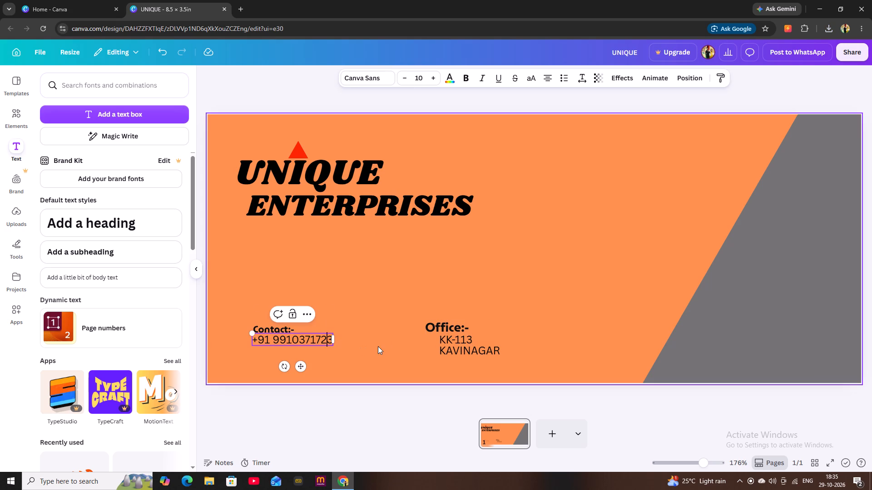
key("Right")
key("BackSpace")
key("BackSpace")
key("BackSpace")
key("BackSpace")
key("BackSpace")
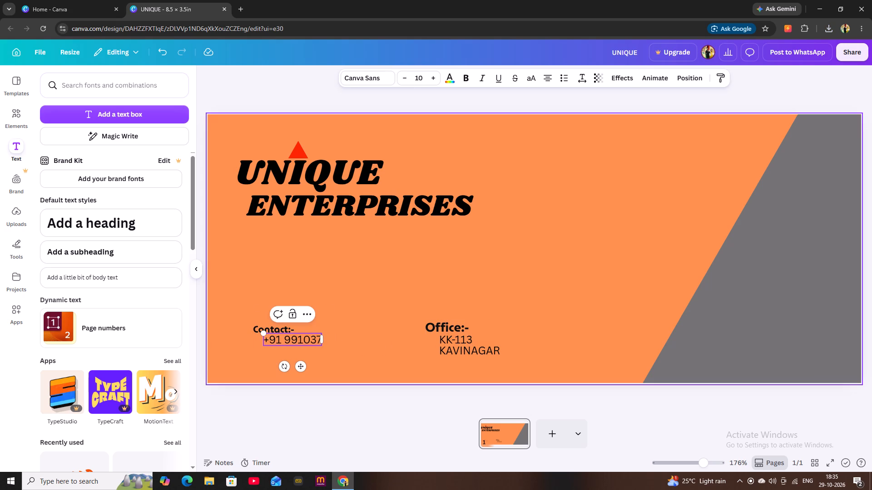
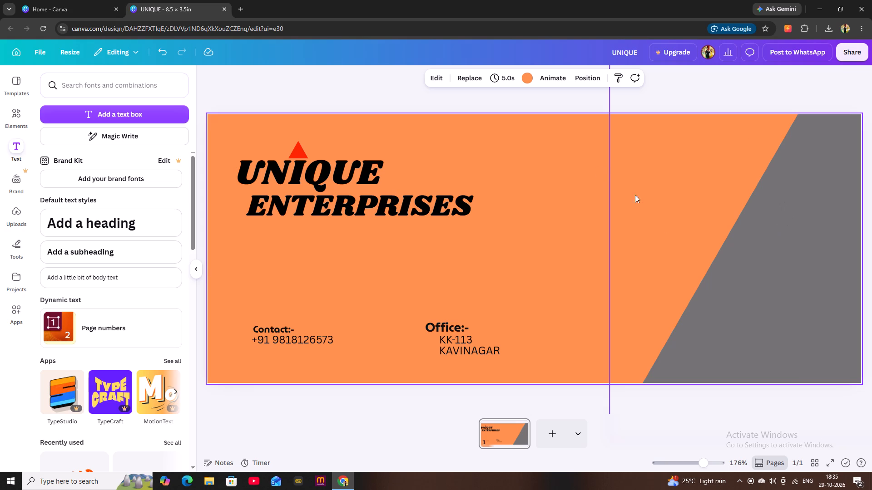
Open the download settings to export the finished business card design as a PNG image.
left_click(861, 54)
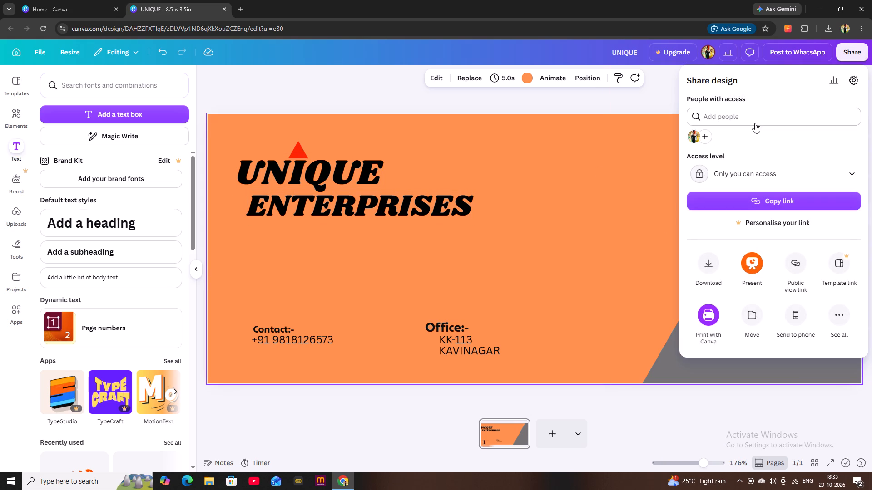
left_click(706, 261)
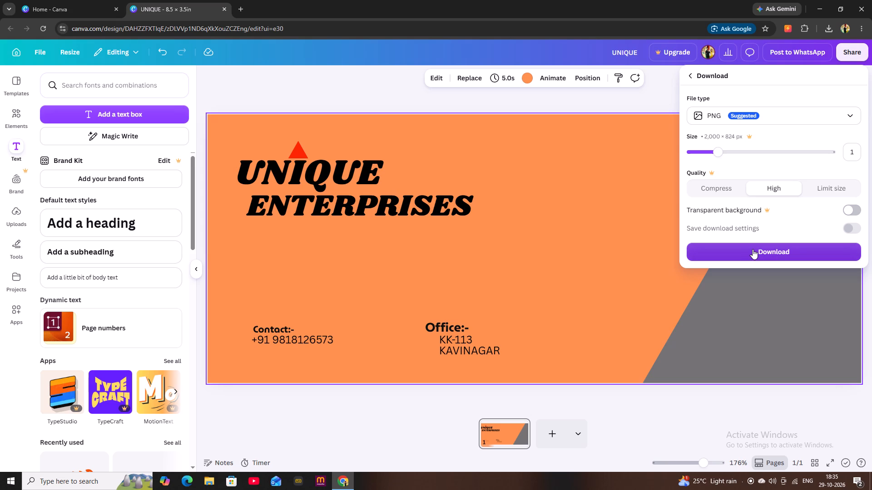
Download the orange Unique Enterprises design as a PNG.
left_click(754, 247)
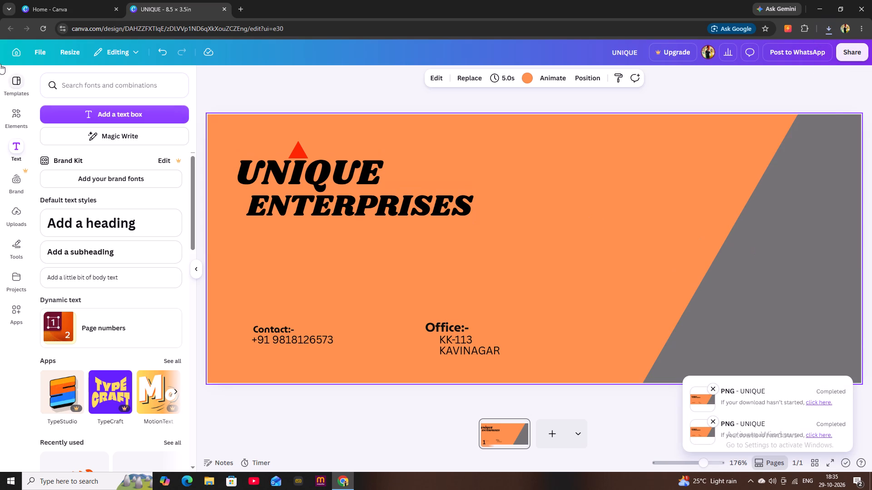
Create a new custom-size design 8.27 in wide and 11.69 in high, and close the spare home tab.
left_click(14, 50)
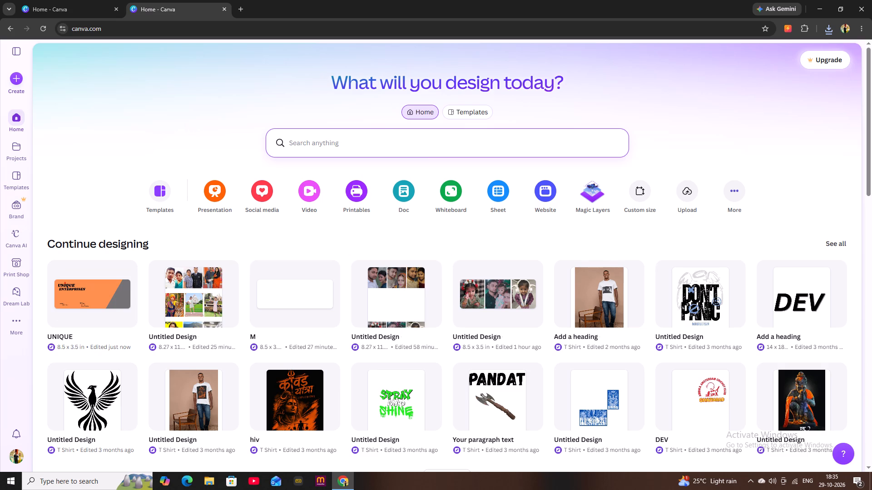
left_click(15, 77)
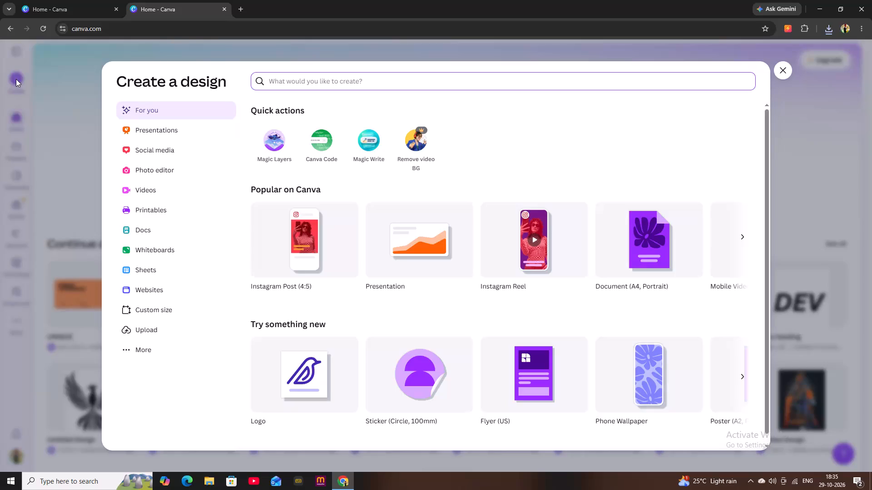
left_click(165, 311)
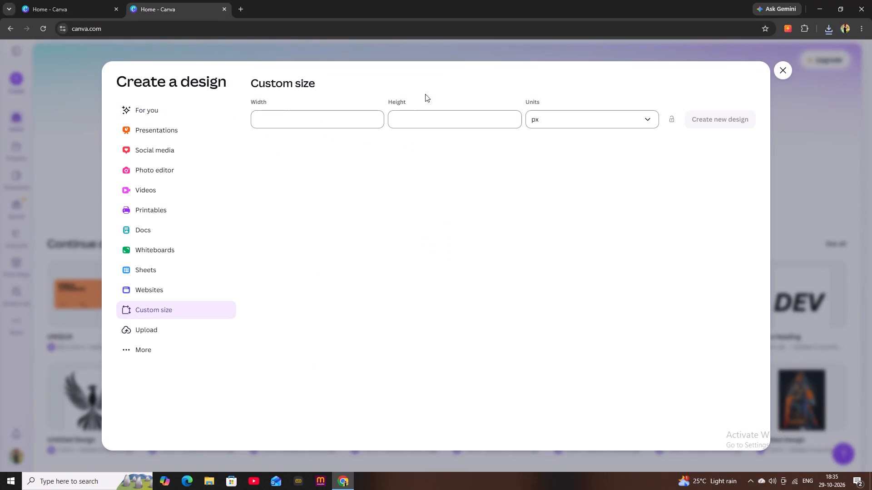
left_click_drag(264, 116, 268, 116)
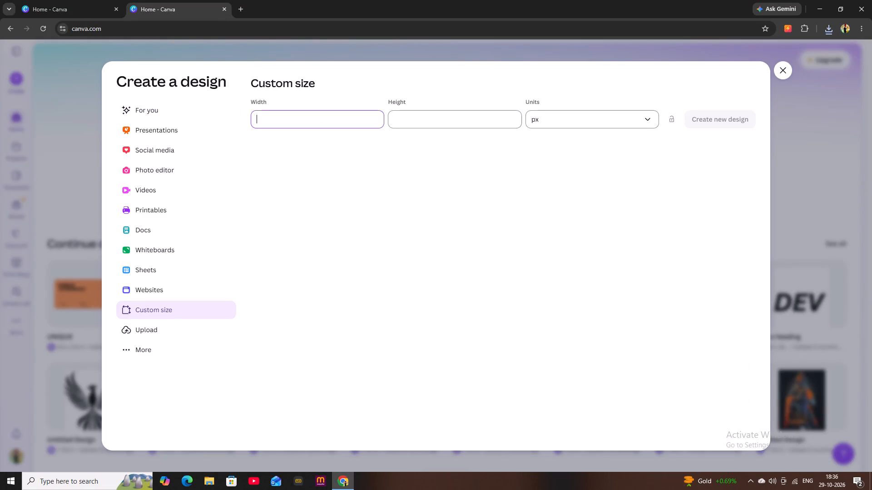
left_click(332, 116)
type("8.27")
left_click(423, 117)
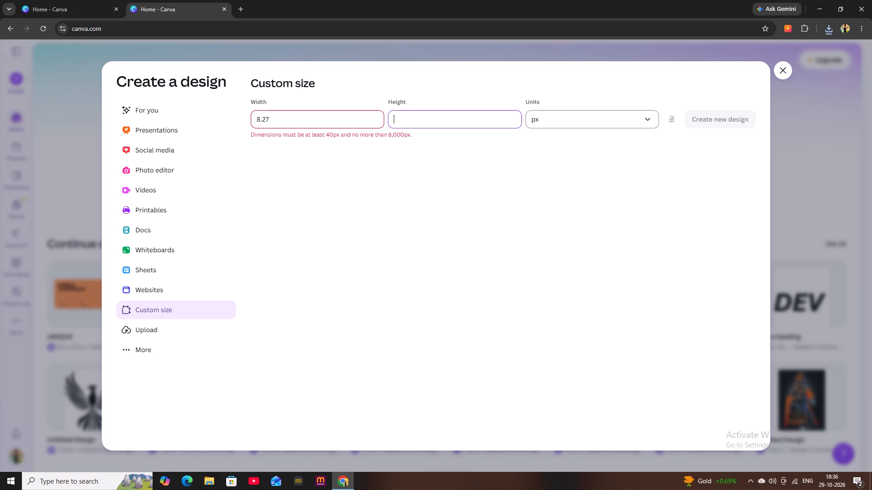
type("11.69")
left_click(609, 122)
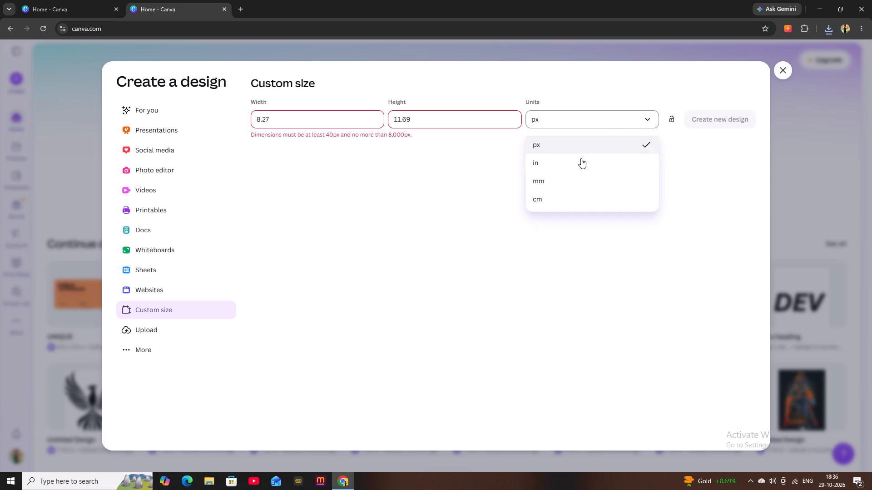
left_click(568, 168)
left_click(735, 119)
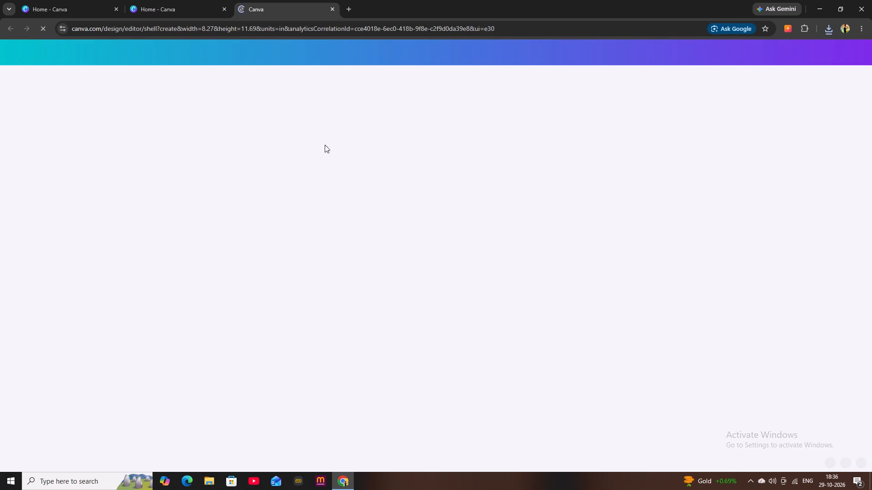
left_click(114, 8)
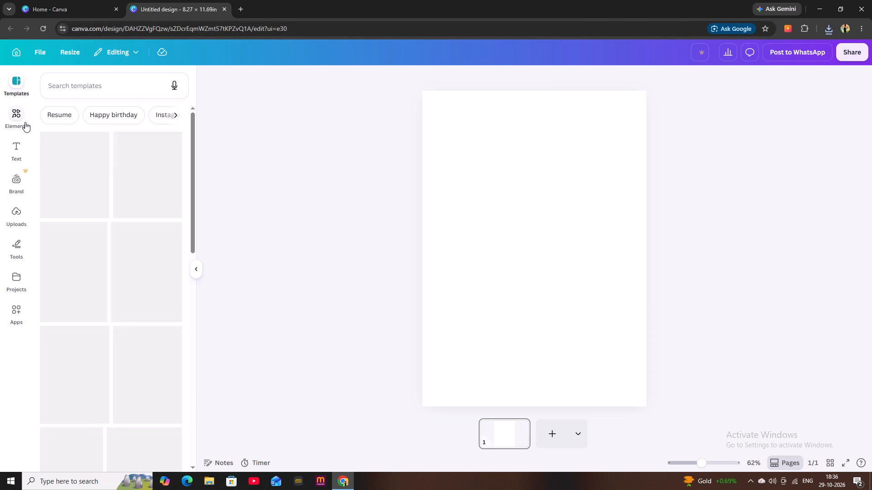
Upload the UNIQUE and UNIQUE (1) PNG files from the Downloads folder to the new design.
left_click(20, 216)
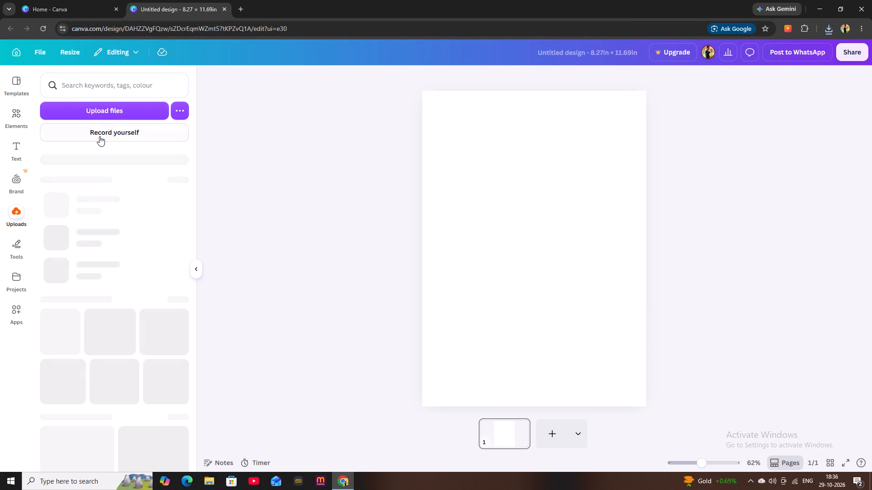
left_click(116, 110)
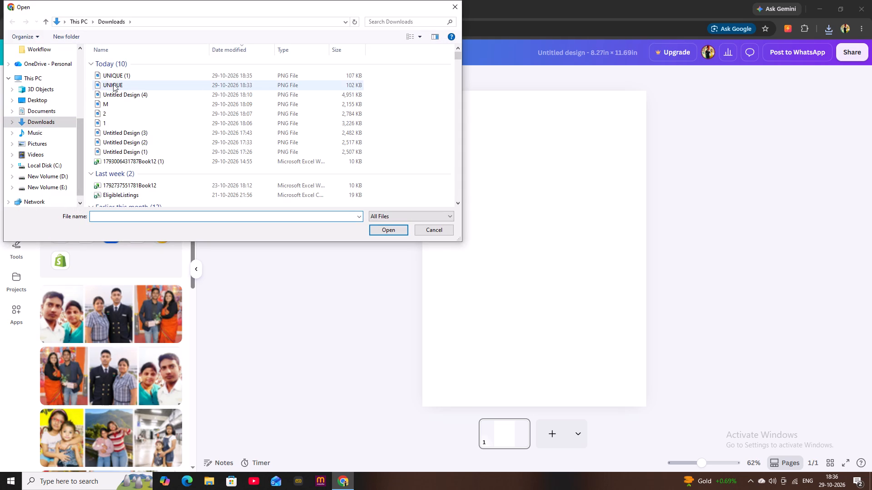
left_click_drag(90, 84, 103, 70)
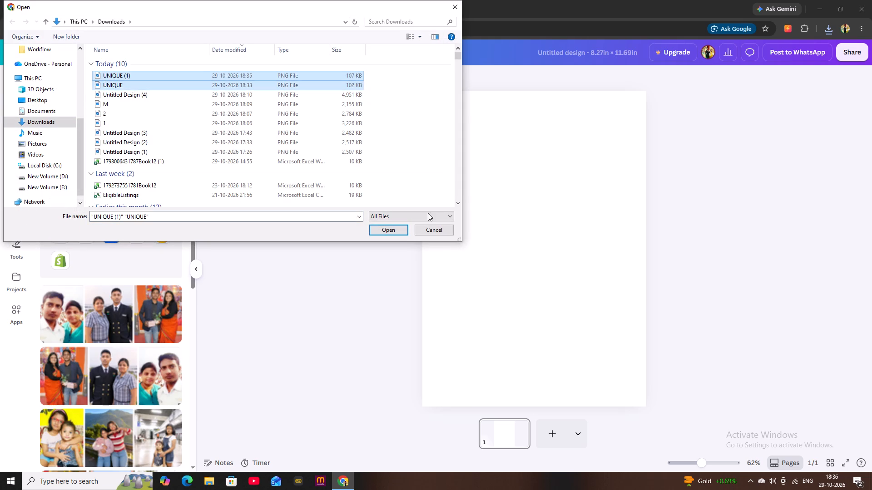
left_click(392, 231)
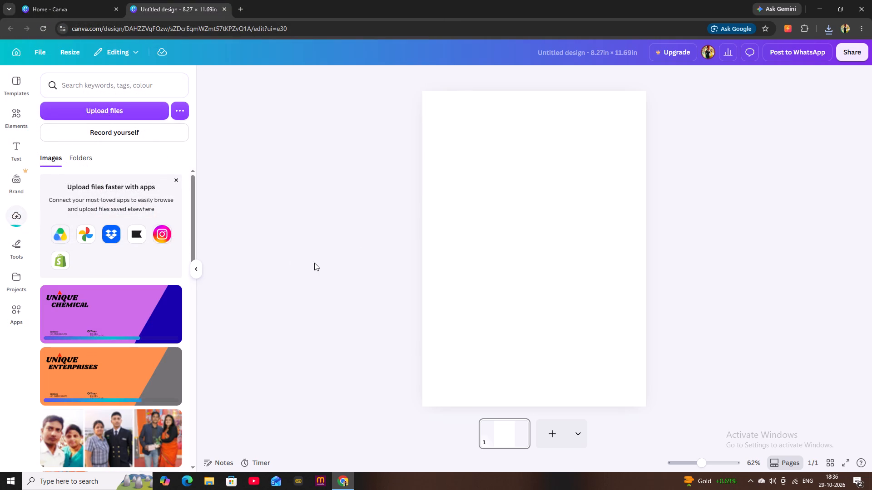
Place the purple Unique Chemical image in the page's upper half and the orange Unique Enterprises image below it.
left_click(127, 315)
left_click_drag(531, 257, 525, 201)
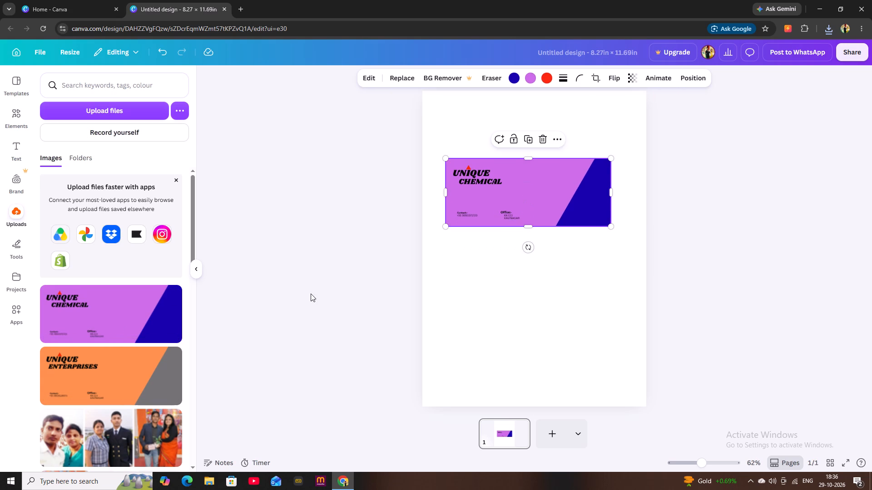
left_click(135, 363)
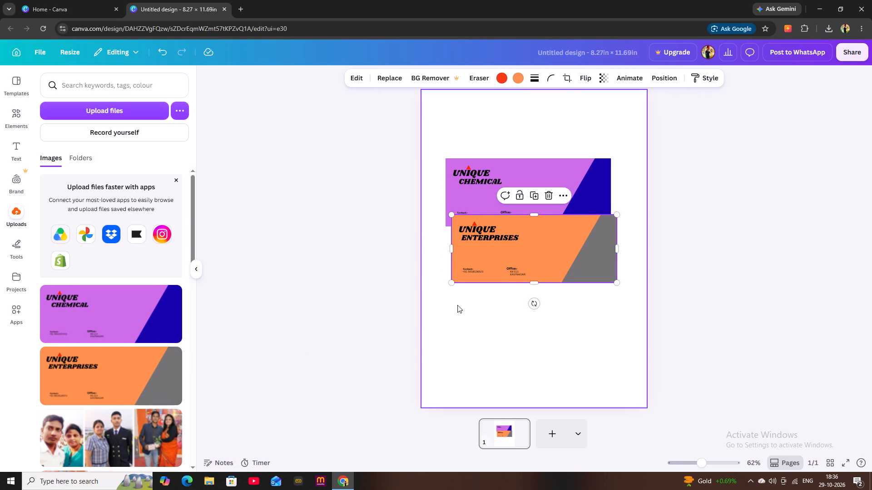
left_click_drag(503, 264, 508, 294)
Enlarge the Unique Chemical image to the full page width and move it flush with the page's top edge.
left_click(514, 191)
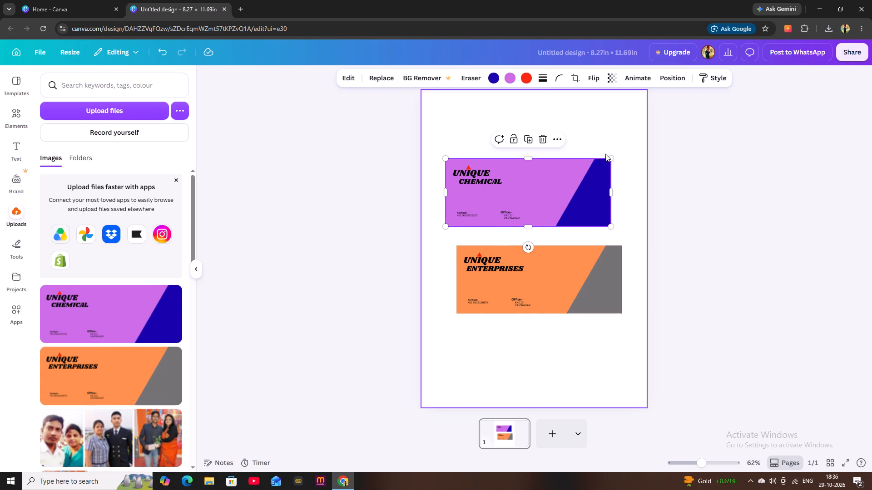
left_click_drag(610, 154, 597, 161)
left_click_drag(613, 157, 632, 124)
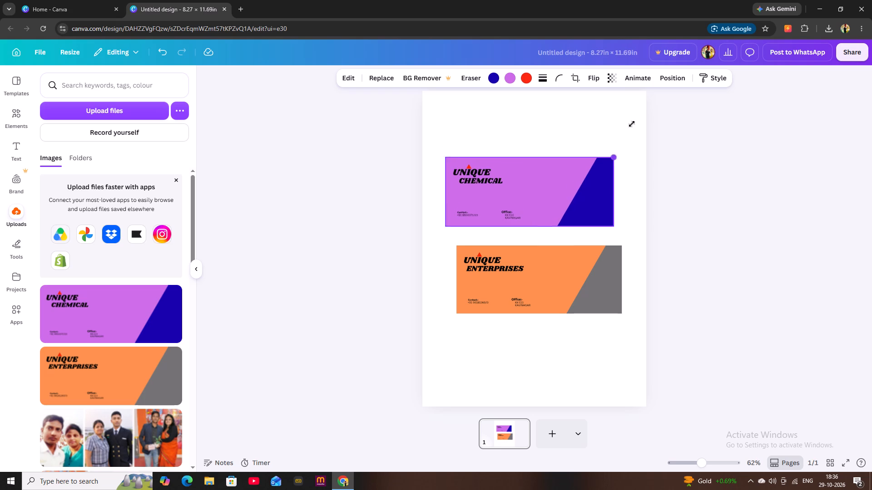
left_click_drag(632, 124, 635, 112)
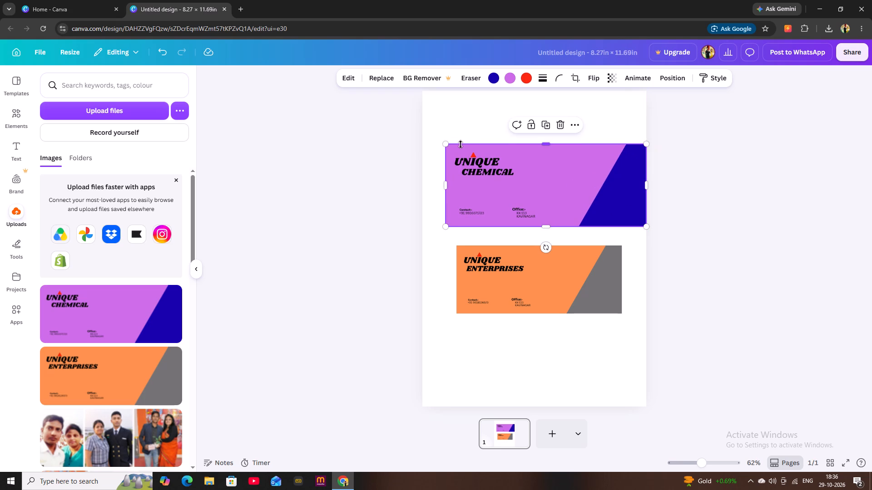
left_click_drag(446, 145, 427, 128)
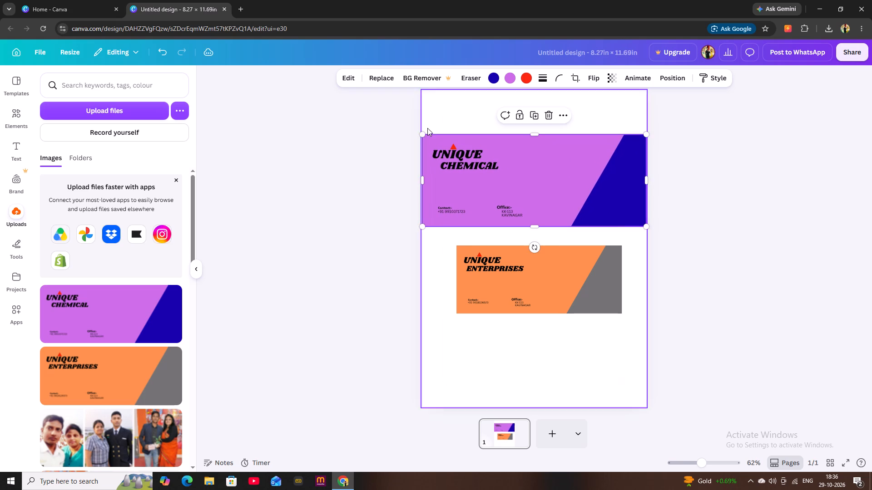
left_click_drag(523, 192, 521, 148)
Enlarge the Unique Enterprises image to the full page width and align it flush with the page's bottom and side edges.
left_click(574, 283)
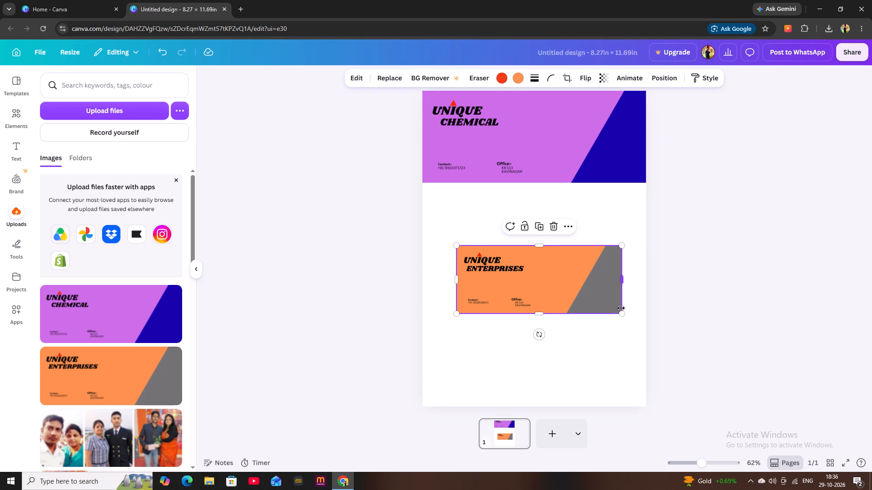
left_click_drag(620, 315, 636, 350)
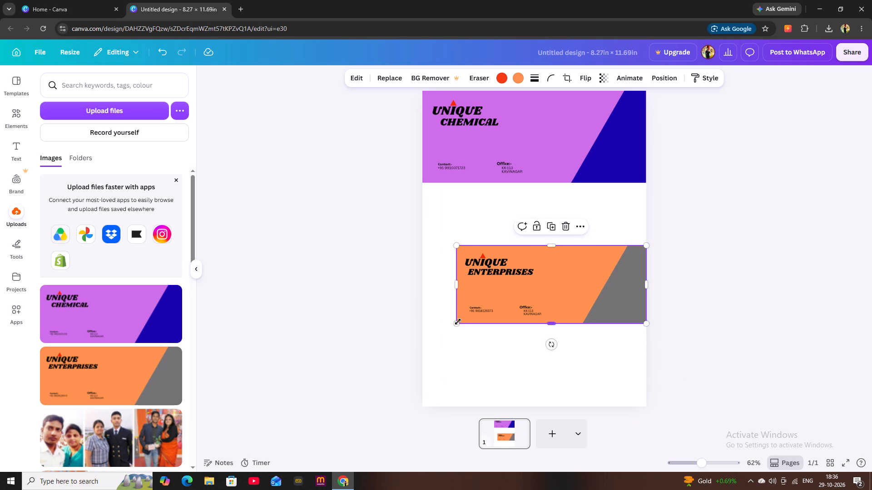
left_click_drag(457, 322, 421, 350)
left_click_drag(415, 340, 425, 342)
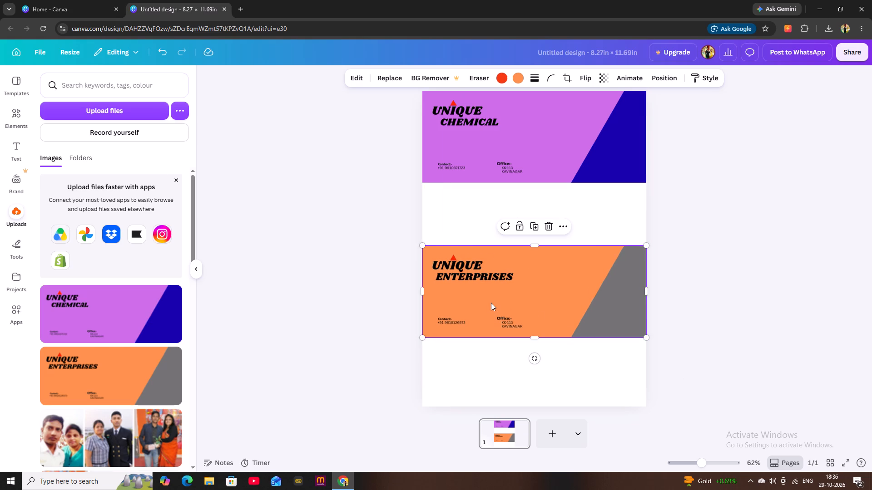
left_click_drag(496, 295, 494, 351)
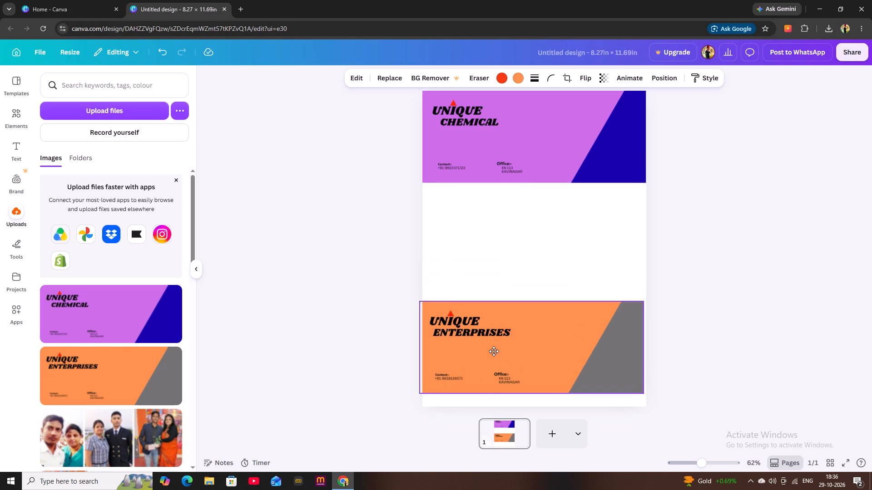
left_click_drag(494, 351, 499, 364)
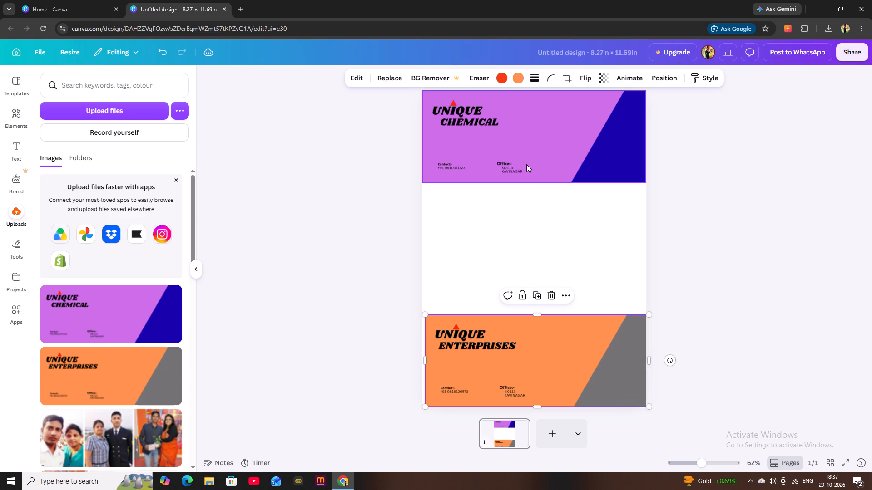
left_click(768, 170)
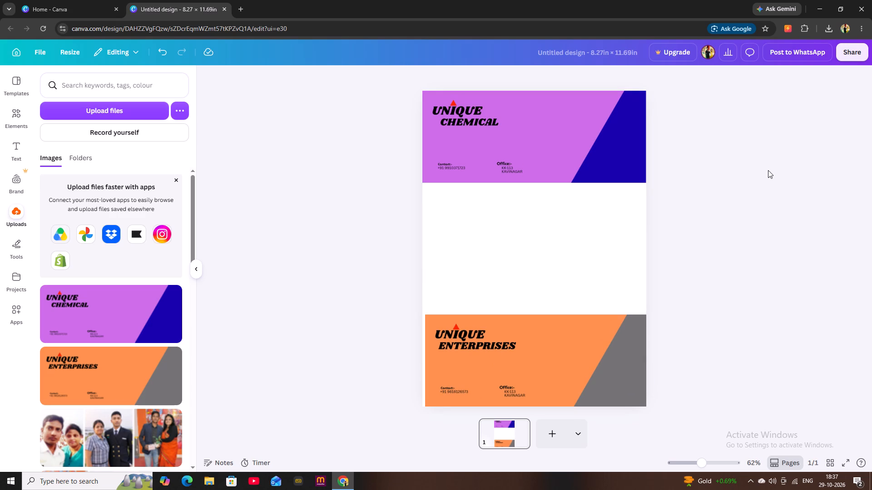
left_click(581, 340)
left_click(578, 345)
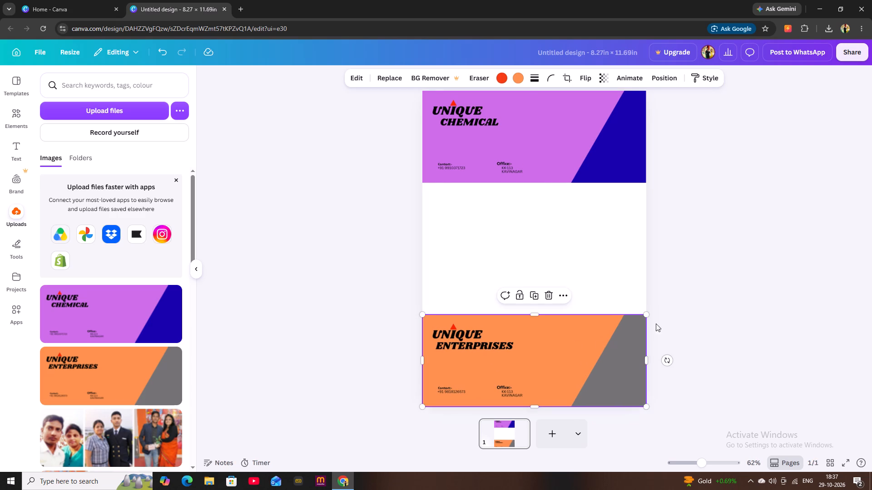
left_click(702, 306)
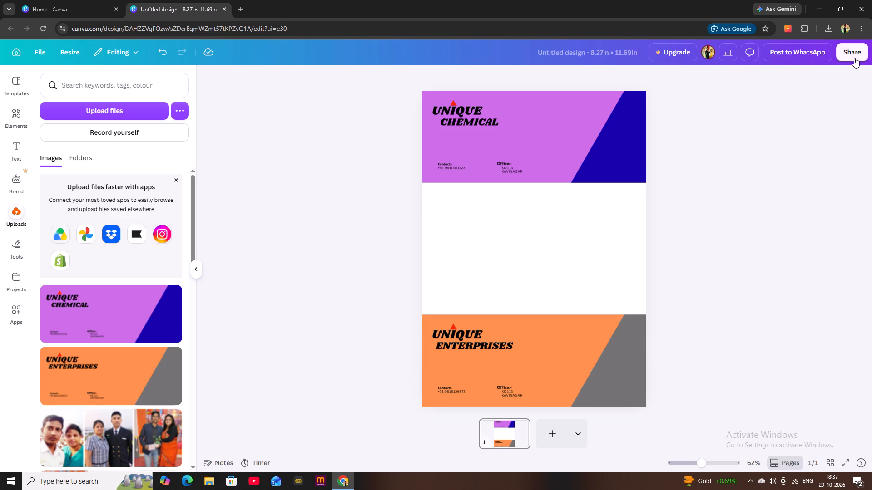
Download the page with both Unique designs as a PNG.
left_click(854, 58)
left_click(707, 269)
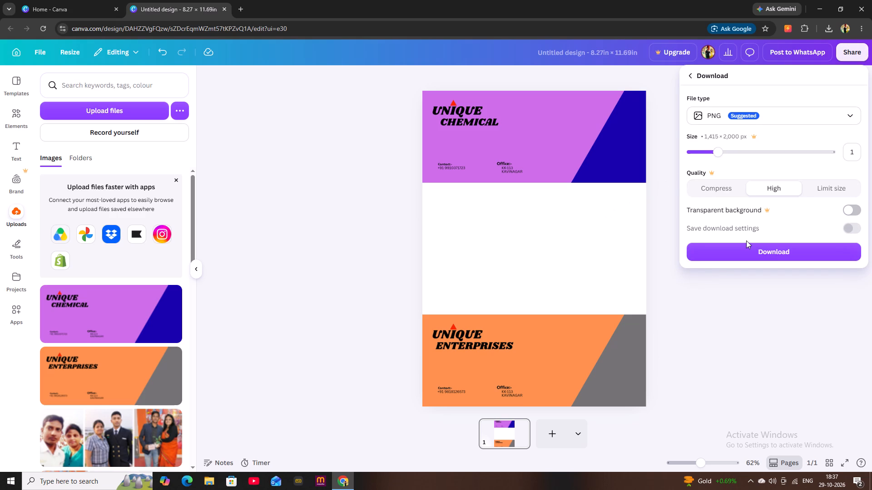
left_click(747, 245)
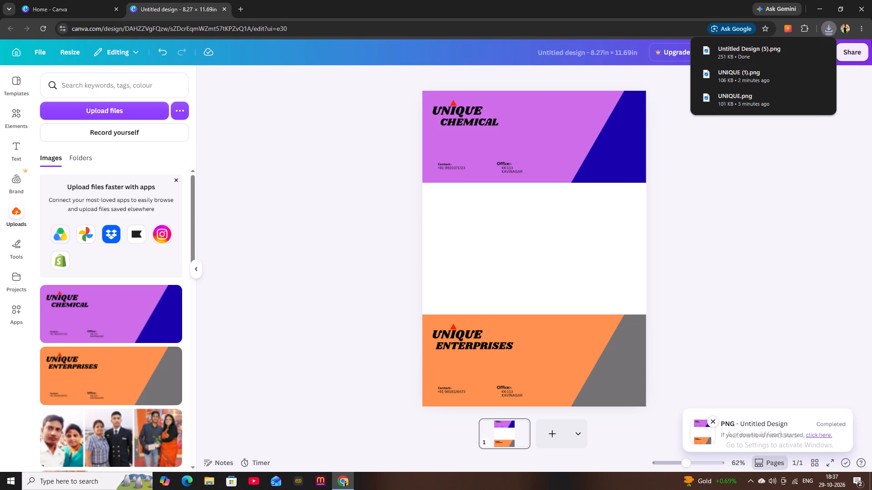
Close the browser and open the downloaded Untitled Design (5) image from the Downloads folder in File Explorer.
left_click(871, 0)
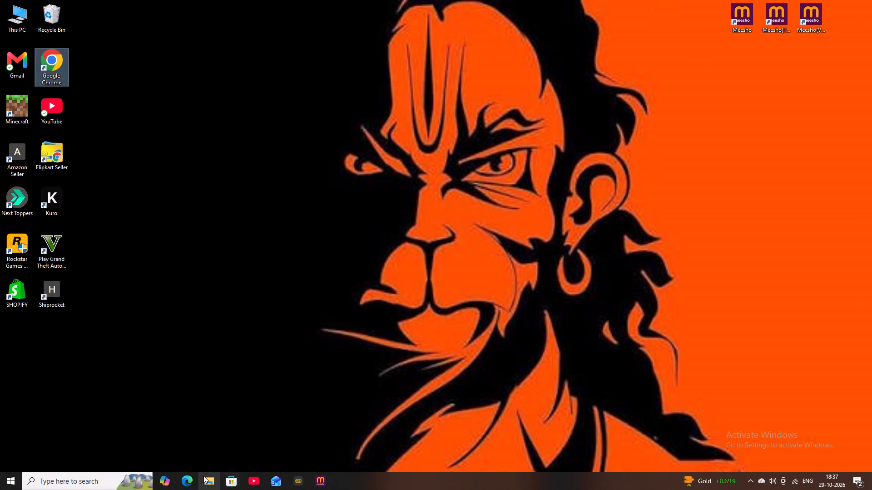
left_click(203, 475)
left_click(44, 111)
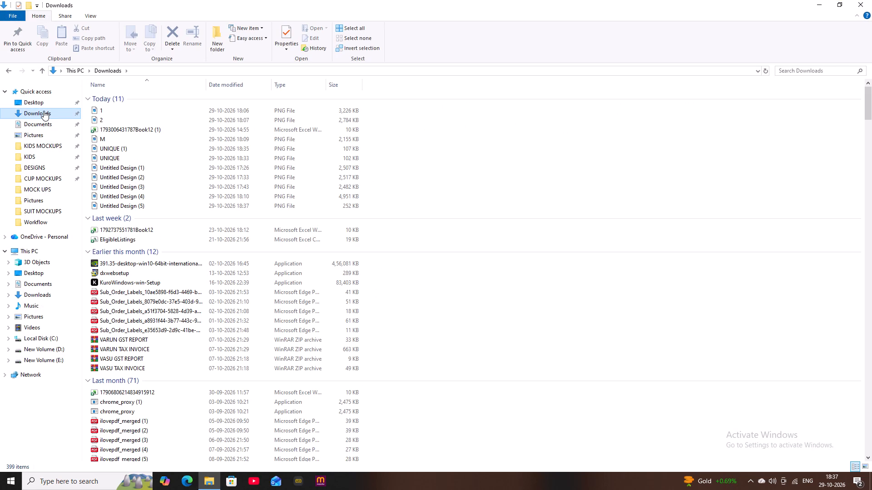
double_click(128, 206)
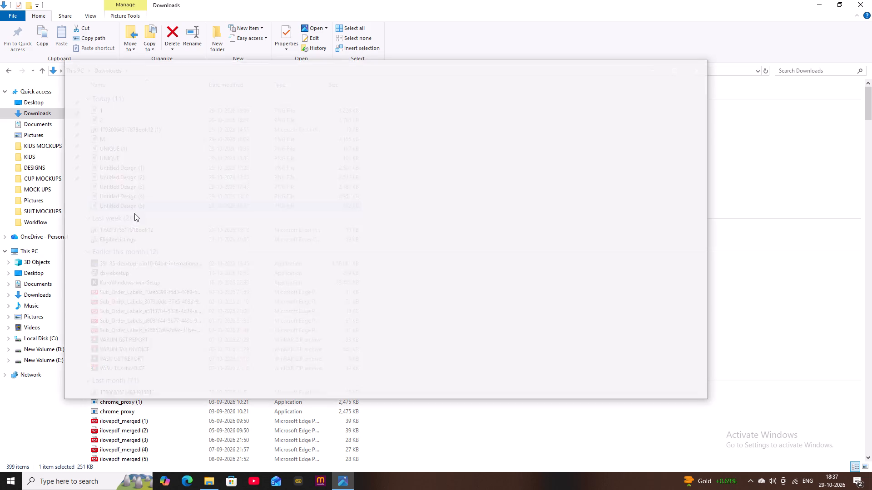
Maximize the Untitled Design (5) image view, flip the image horizontally and save the change over the original file.
left_click(681, 75)
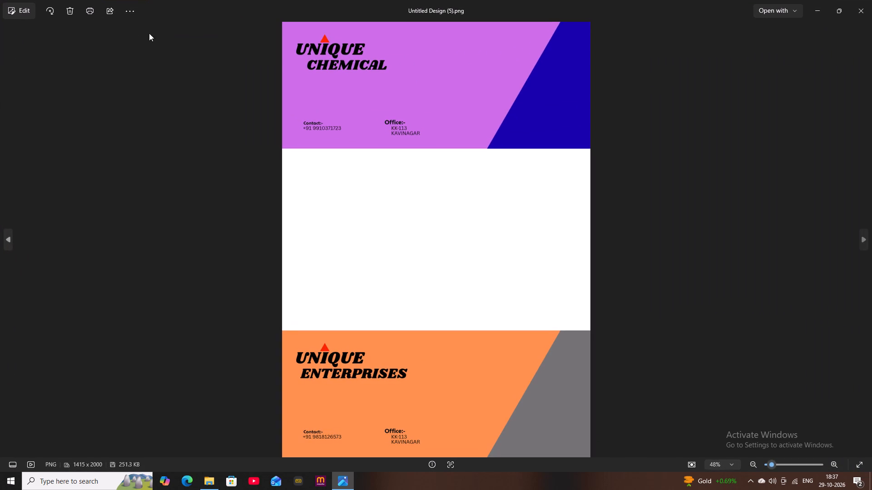
left_click(91, 12)
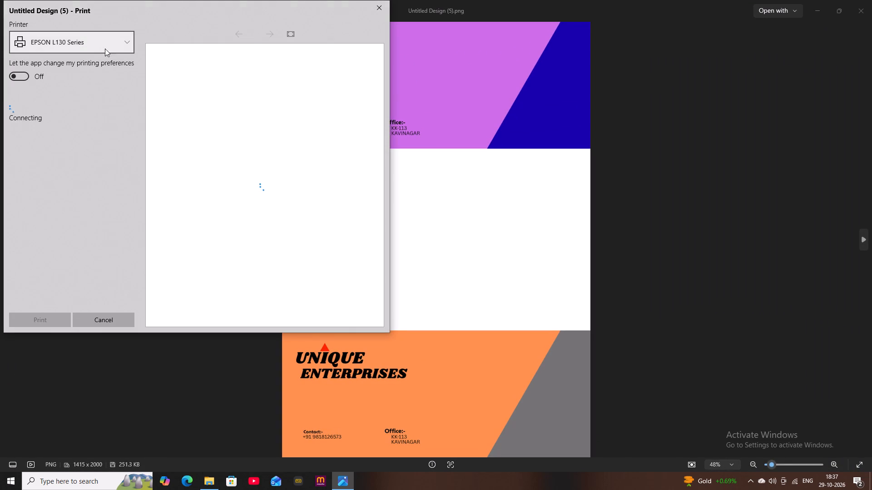
left_click(372, 11)
left_click(14, 11)
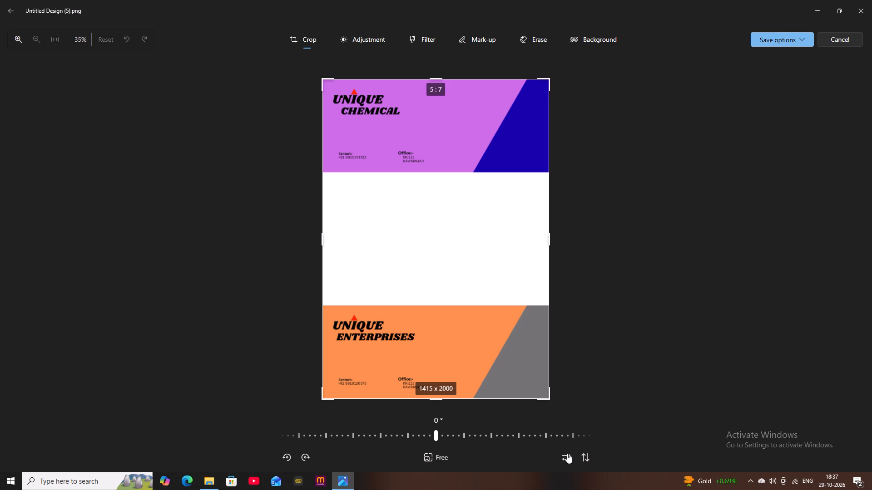
left_click(567, 453)
left_click(798, 37)
left_click(766, 73)
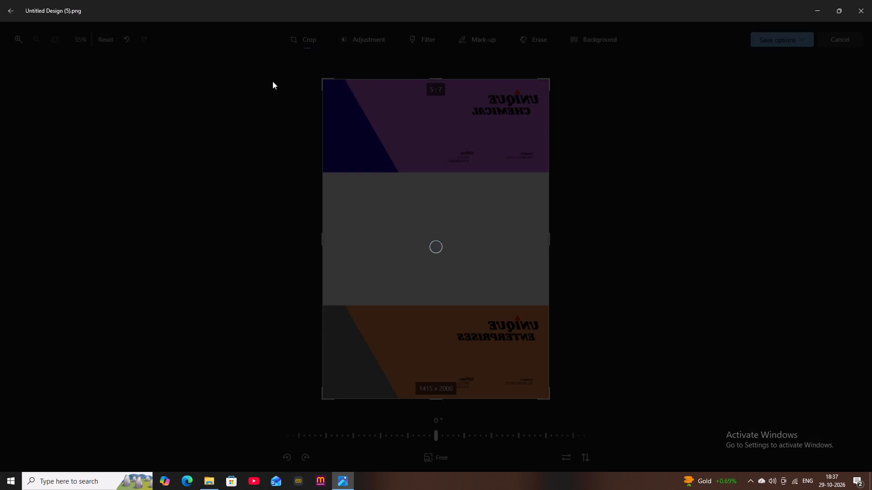
Review the print settings, print one full-page A4 portrait copy of the mirrored image on the EPSON L130 Series, and close the image.
left_click(86, 11)
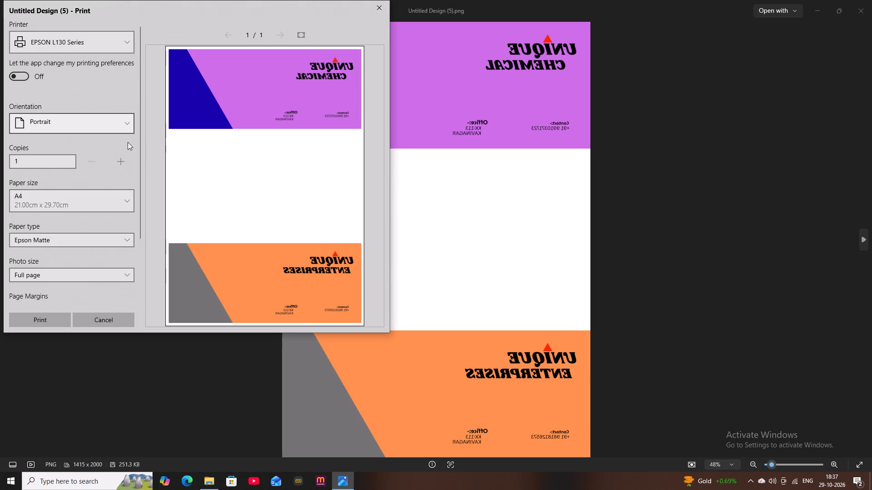
scroll(127, 139, "down", 3)
scroll(99, 236, "up", 4)
scroll(97, 245, "down", 3)
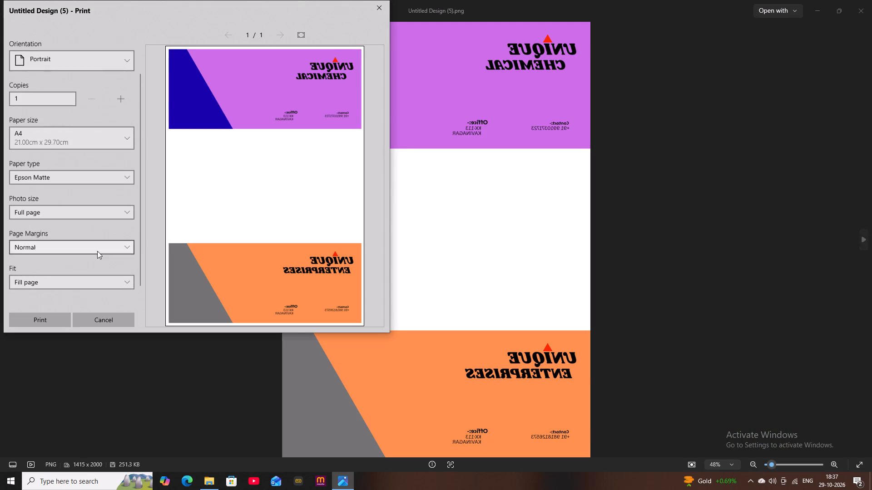
scroll(97, 251, "down", 1)
scroll(73, 269, "up", 3)
scroll(89, 222, "down", 3)
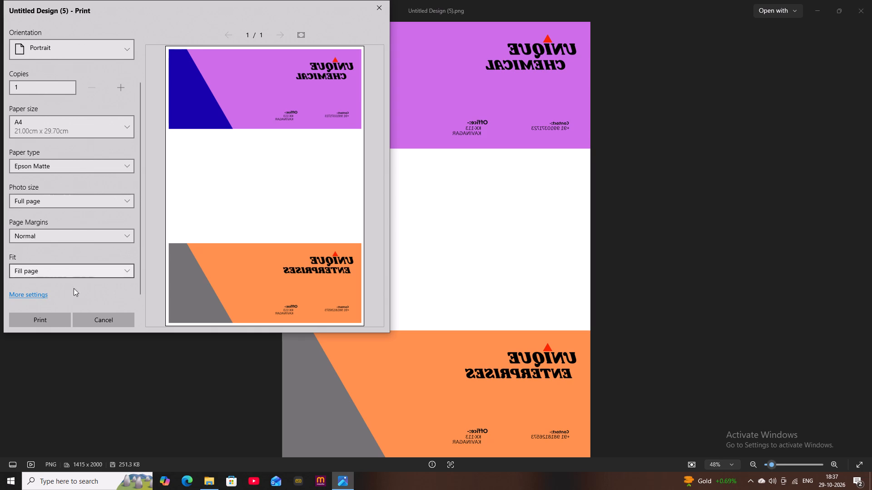
scroll(87, 170, "up", 4)
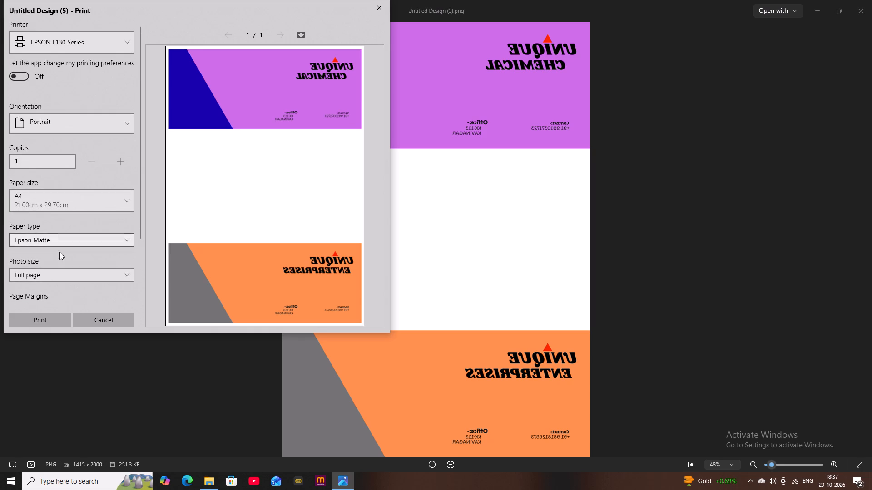
left_click(43, 318)
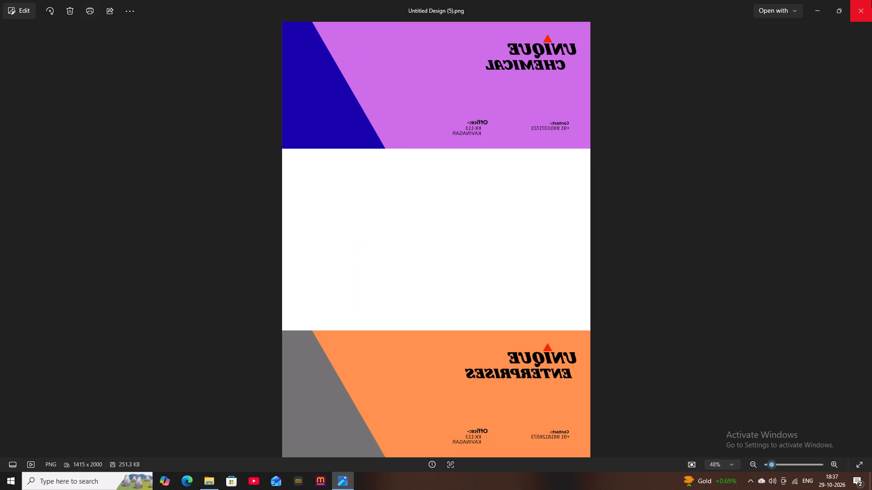
left_click(871, 0)
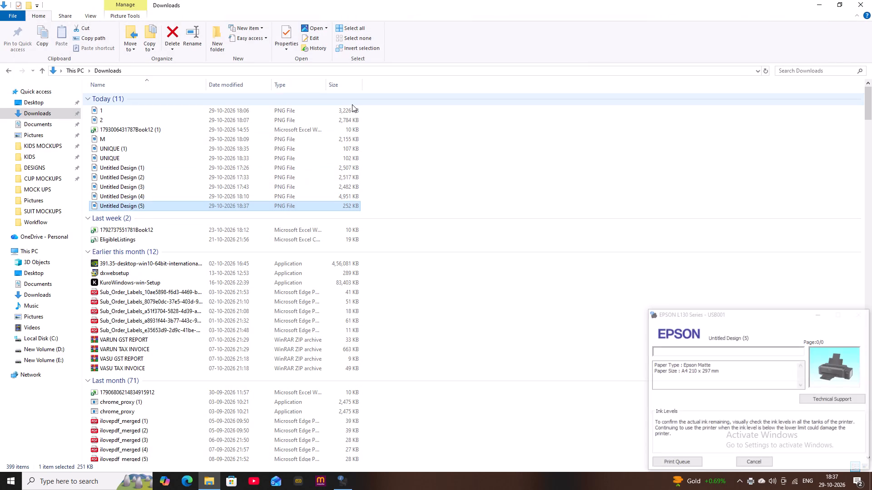